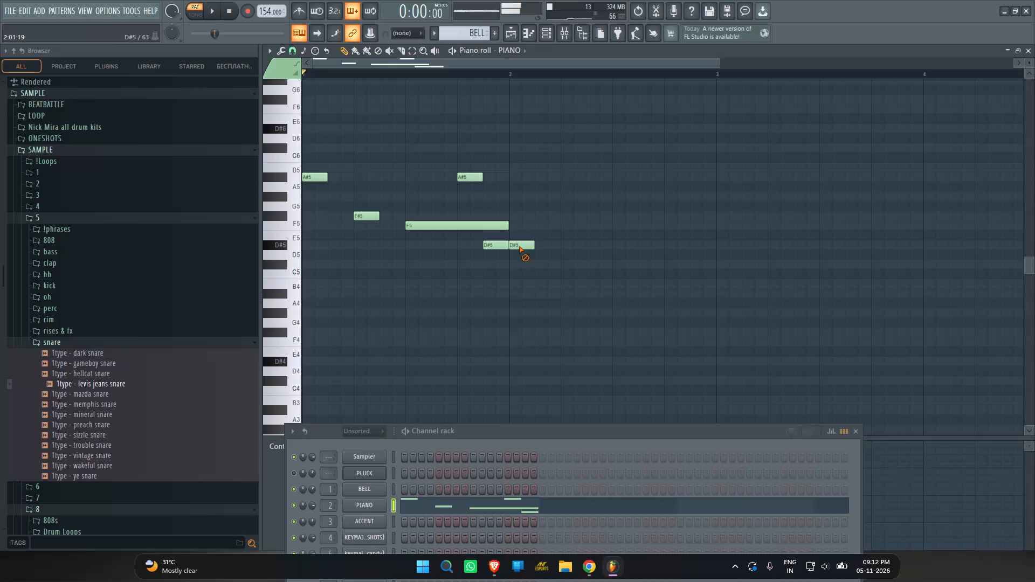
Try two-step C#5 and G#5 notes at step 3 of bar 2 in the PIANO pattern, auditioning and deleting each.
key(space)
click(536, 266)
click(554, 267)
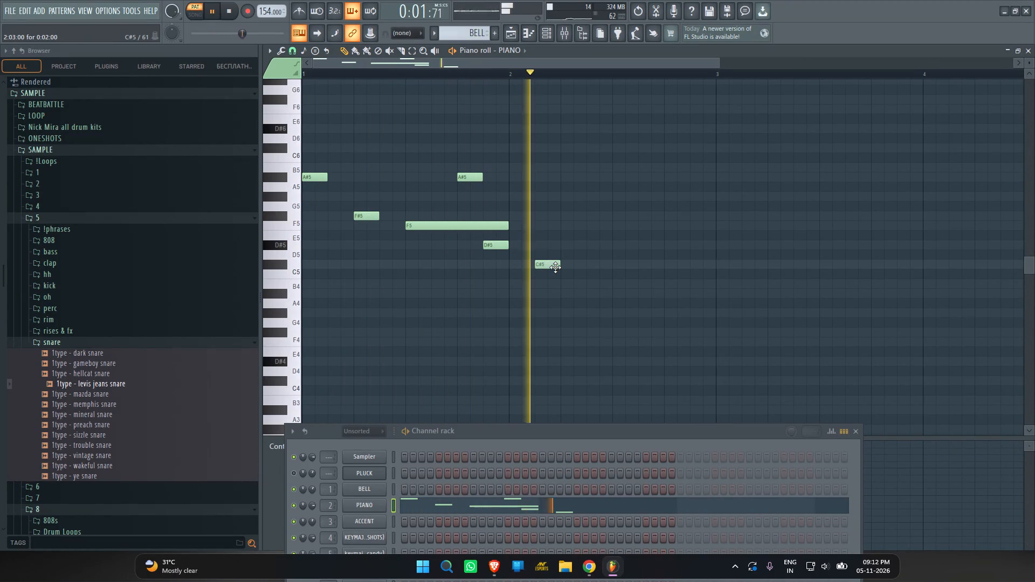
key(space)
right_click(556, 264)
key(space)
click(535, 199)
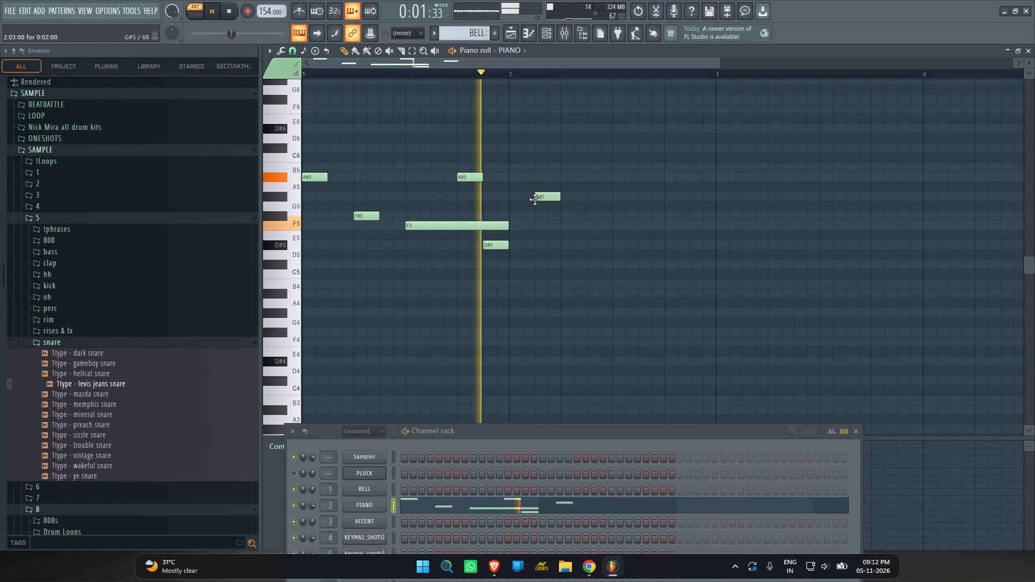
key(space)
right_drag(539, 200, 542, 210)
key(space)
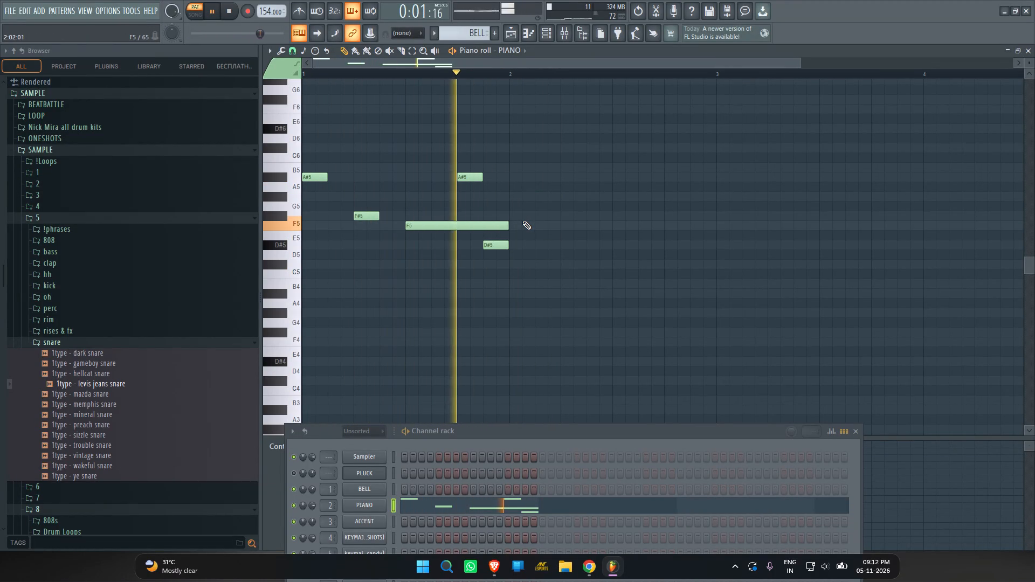
Lengthen the long F5 note to end at step 5 of bar 2 and play the melody.
key(space)
drag(507, 229, 555, 241)
key(space)
key(space)
key(space)
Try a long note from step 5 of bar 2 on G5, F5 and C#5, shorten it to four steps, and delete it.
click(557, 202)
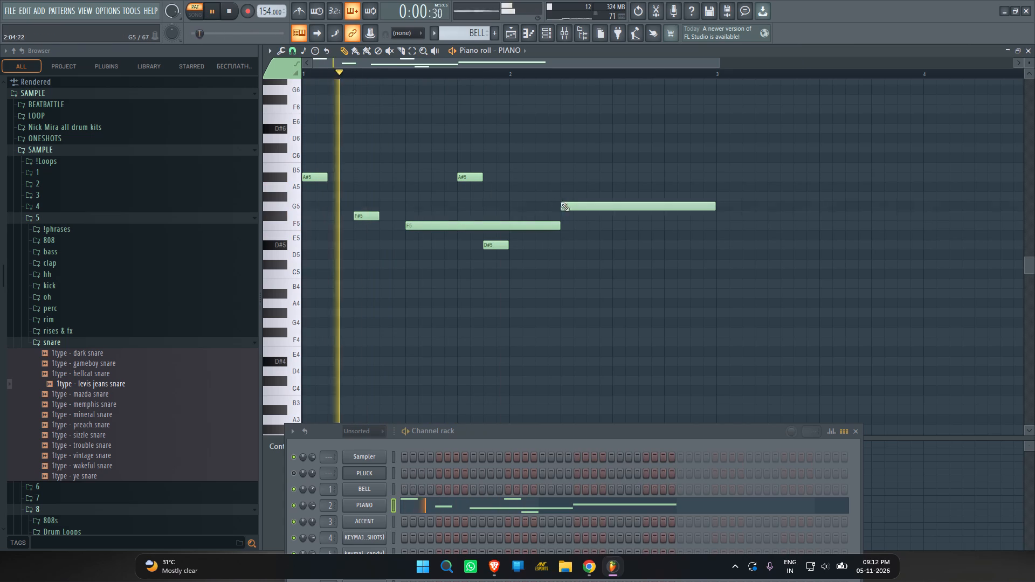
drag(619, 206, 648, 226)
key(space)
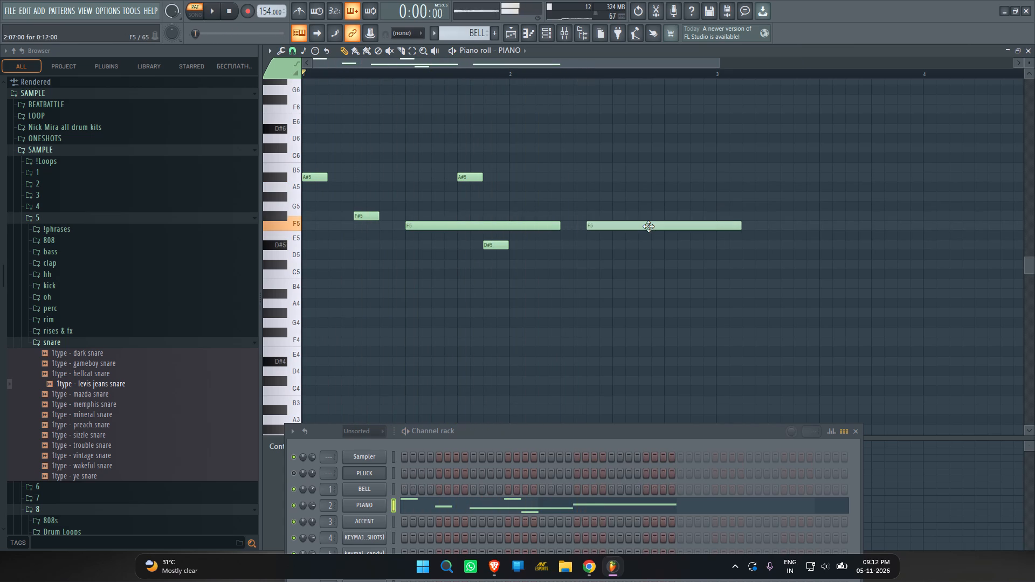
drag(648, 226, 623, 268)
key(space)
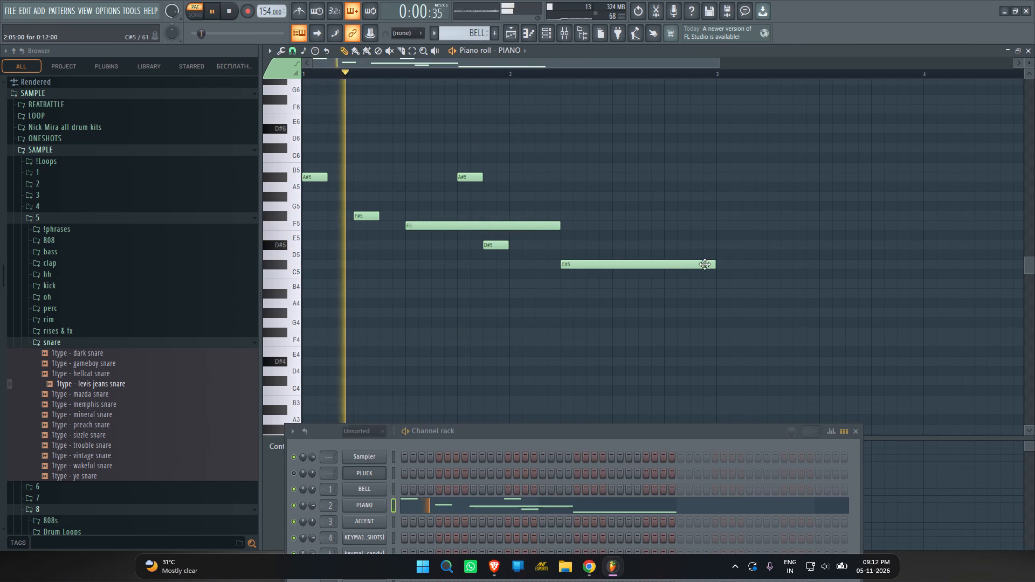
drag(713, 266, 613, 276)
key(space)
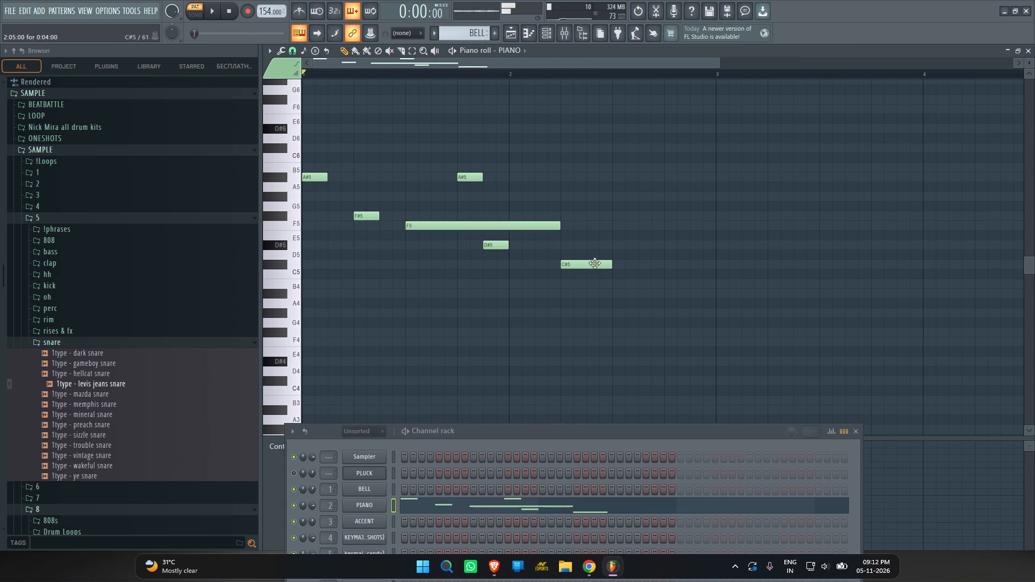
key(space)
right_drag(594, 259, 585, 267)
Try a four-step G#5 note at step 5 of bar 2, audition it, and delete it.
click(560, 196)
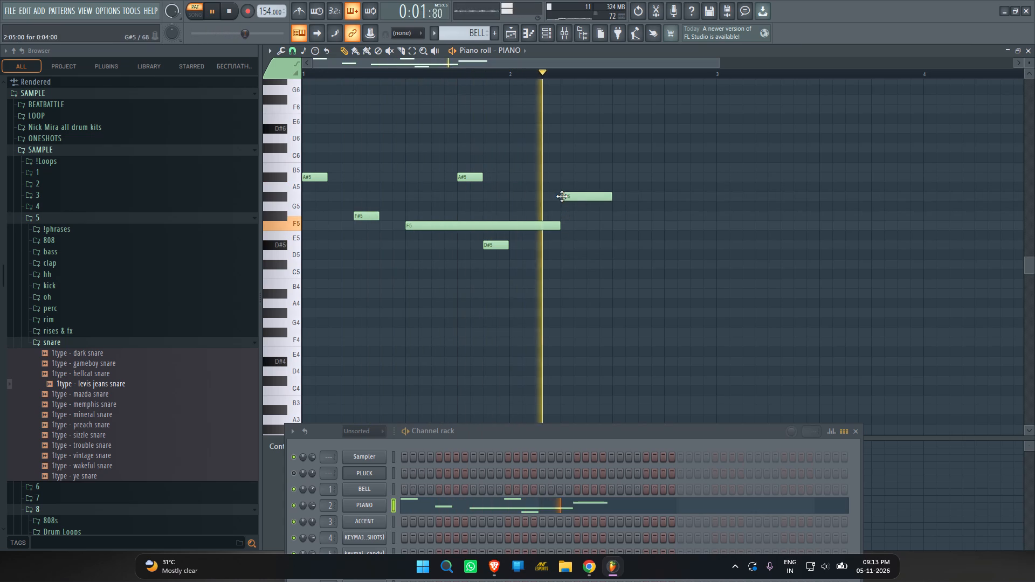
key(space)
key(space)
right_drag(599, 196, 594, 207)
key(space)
Add a four-step A#5 note at step 5 of bar 2 and play the melody.
click(558, 174)
key(space)
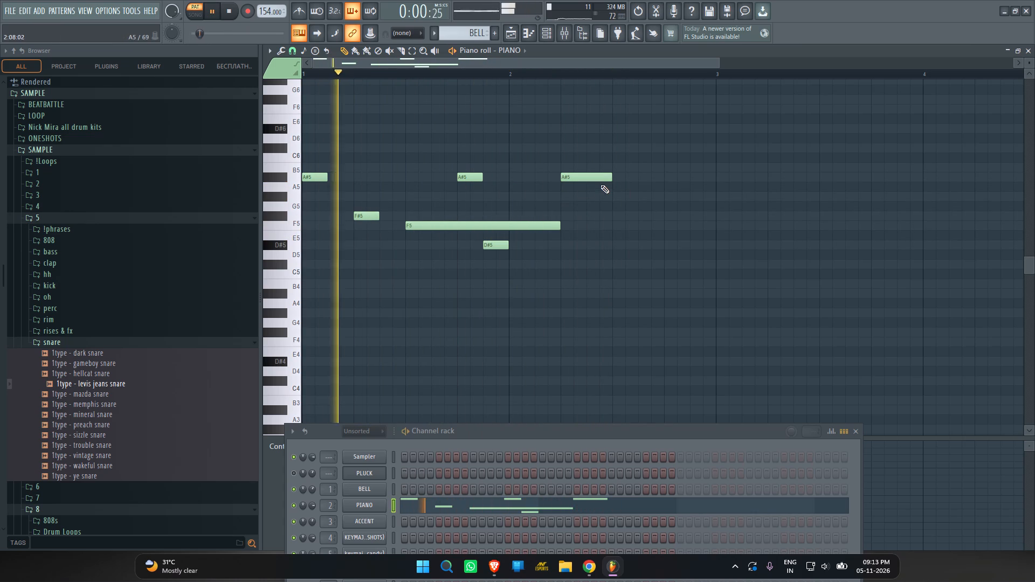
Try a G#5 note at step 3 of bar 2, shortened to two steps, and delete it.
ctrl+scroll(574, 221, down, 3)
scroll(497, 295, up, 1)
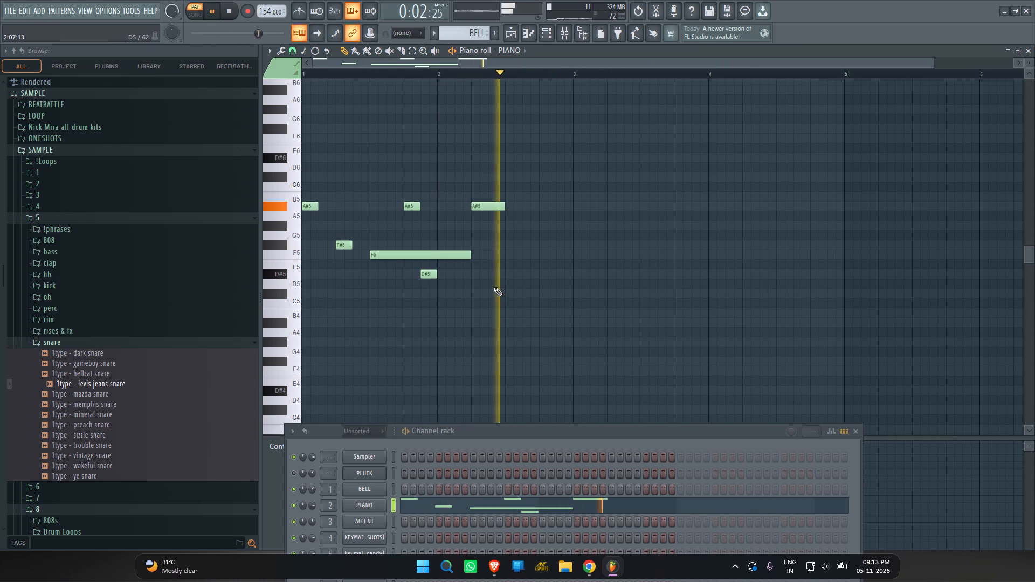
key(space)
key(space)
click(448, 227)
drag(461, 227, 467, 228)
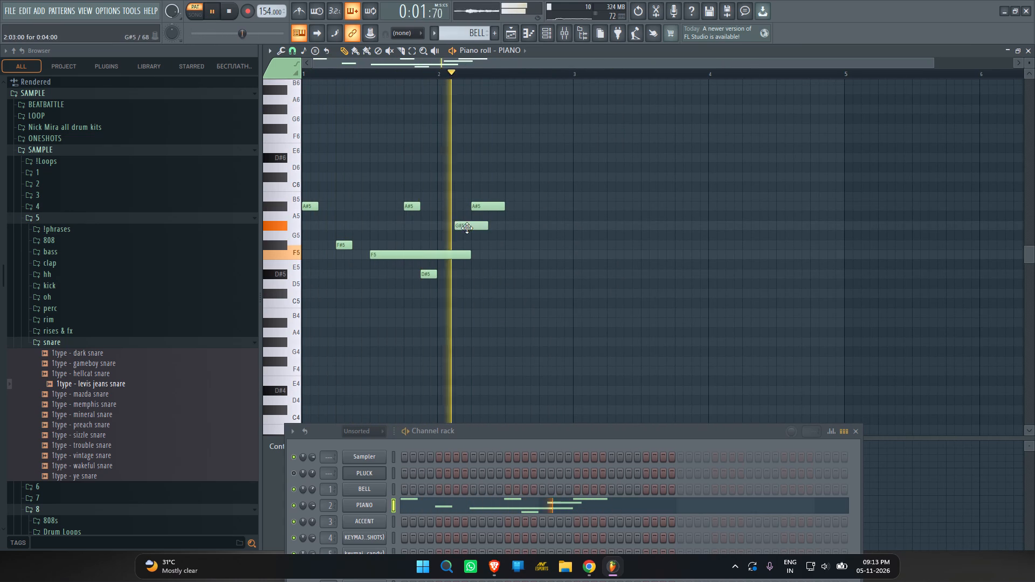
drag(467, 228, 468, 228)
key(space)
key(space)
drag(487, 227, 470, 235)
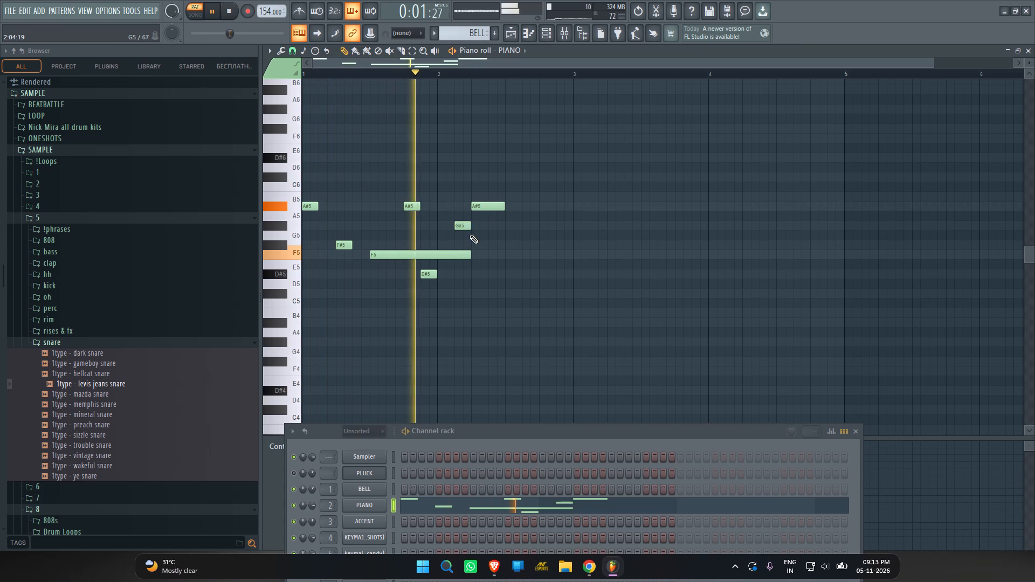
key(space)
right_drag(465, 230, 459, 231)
Add a two-step G#5 note at the start of bar 2.
key(space)
click(441, 226)
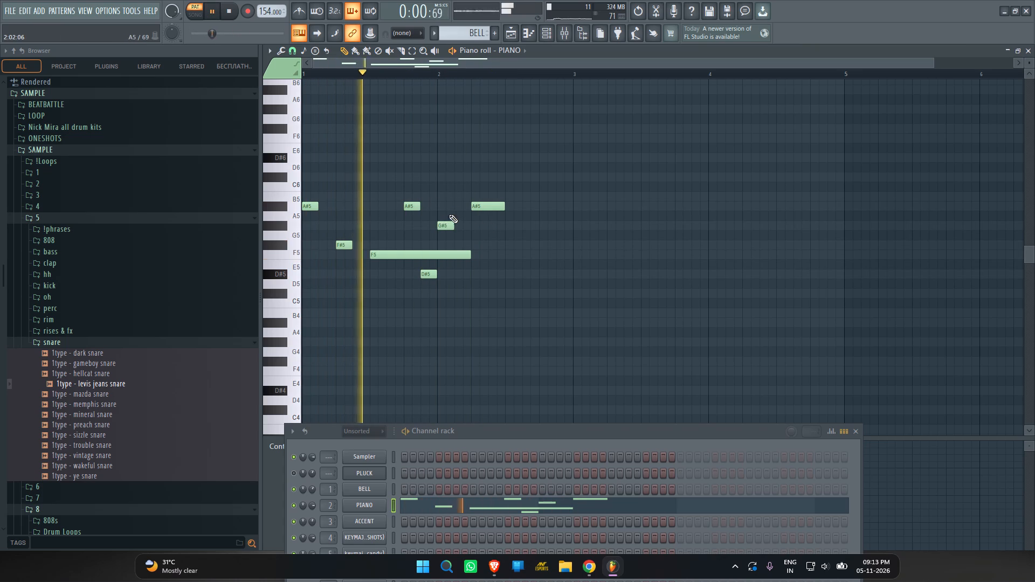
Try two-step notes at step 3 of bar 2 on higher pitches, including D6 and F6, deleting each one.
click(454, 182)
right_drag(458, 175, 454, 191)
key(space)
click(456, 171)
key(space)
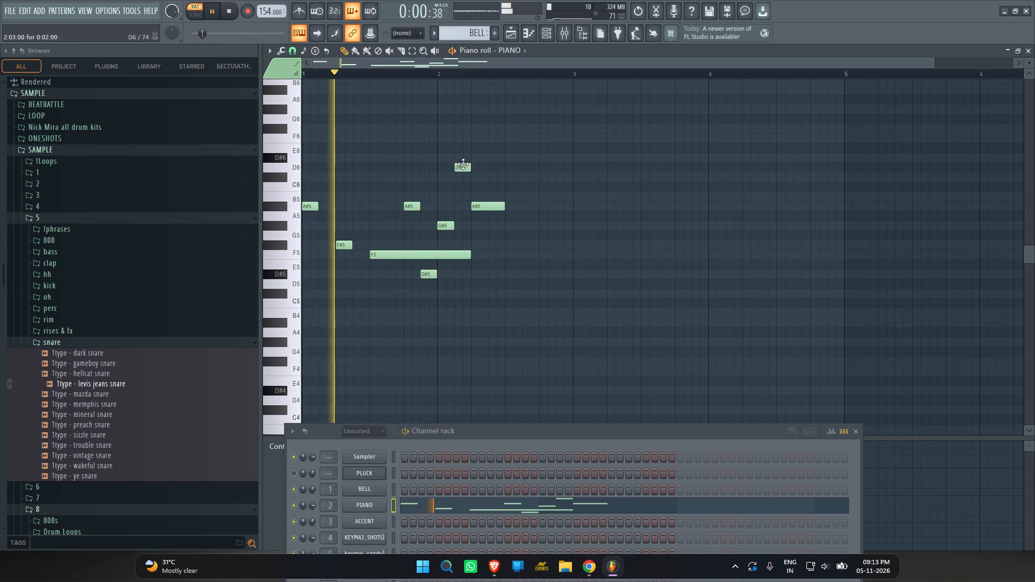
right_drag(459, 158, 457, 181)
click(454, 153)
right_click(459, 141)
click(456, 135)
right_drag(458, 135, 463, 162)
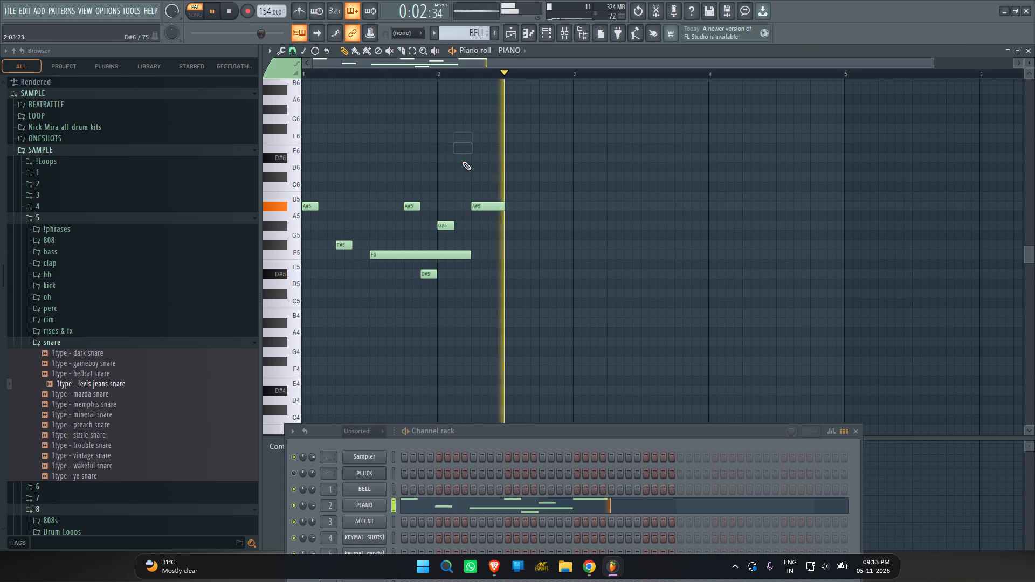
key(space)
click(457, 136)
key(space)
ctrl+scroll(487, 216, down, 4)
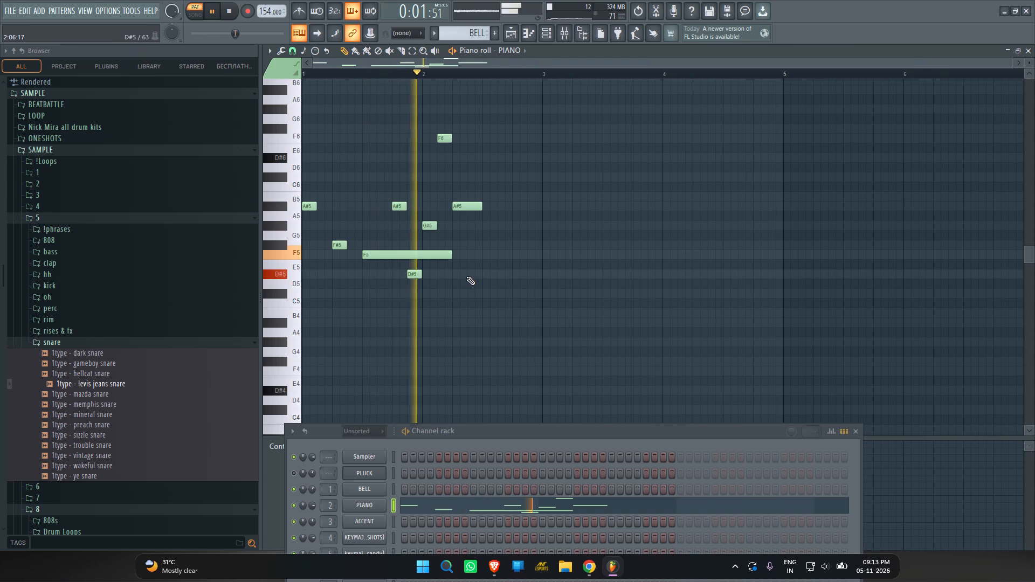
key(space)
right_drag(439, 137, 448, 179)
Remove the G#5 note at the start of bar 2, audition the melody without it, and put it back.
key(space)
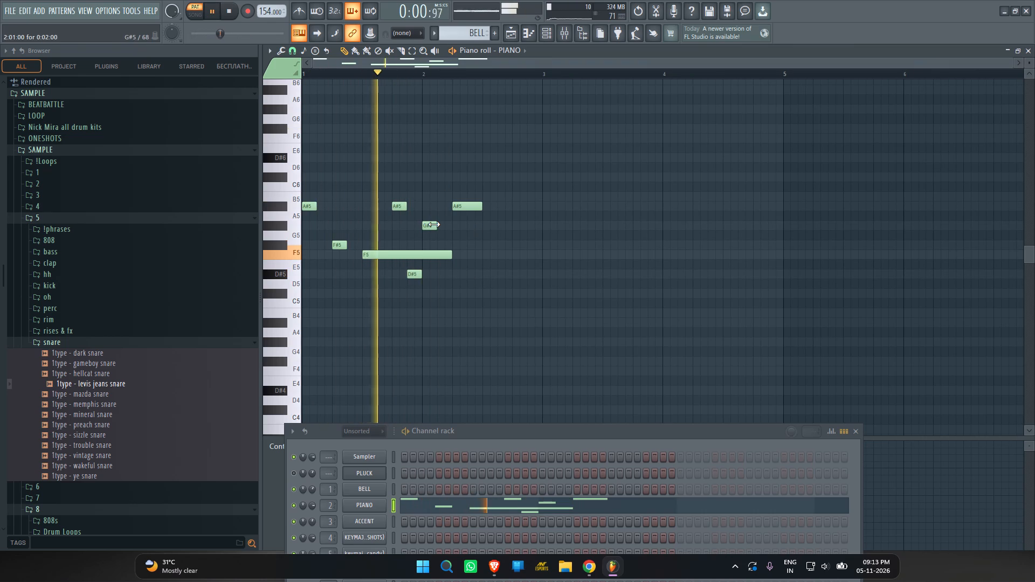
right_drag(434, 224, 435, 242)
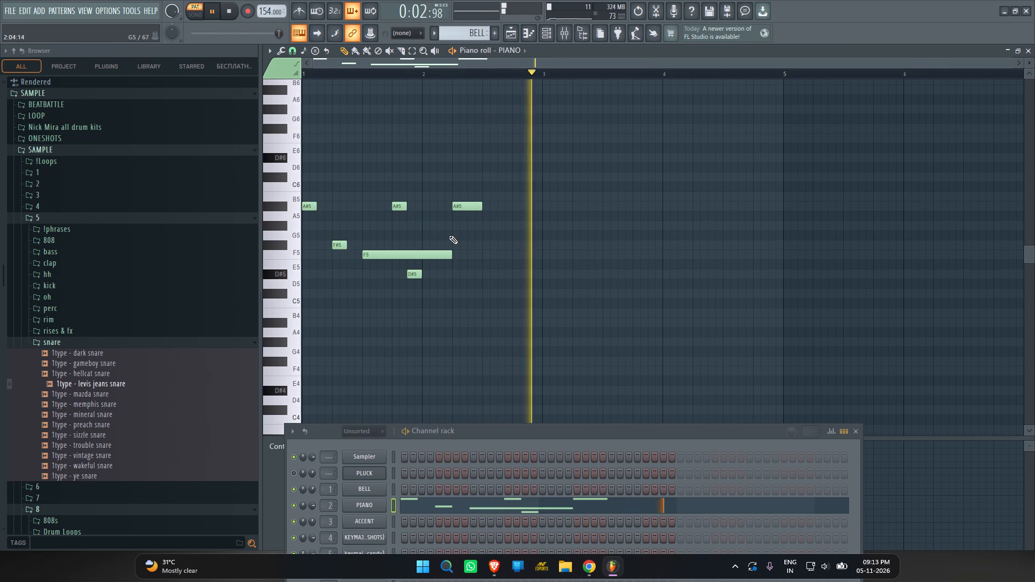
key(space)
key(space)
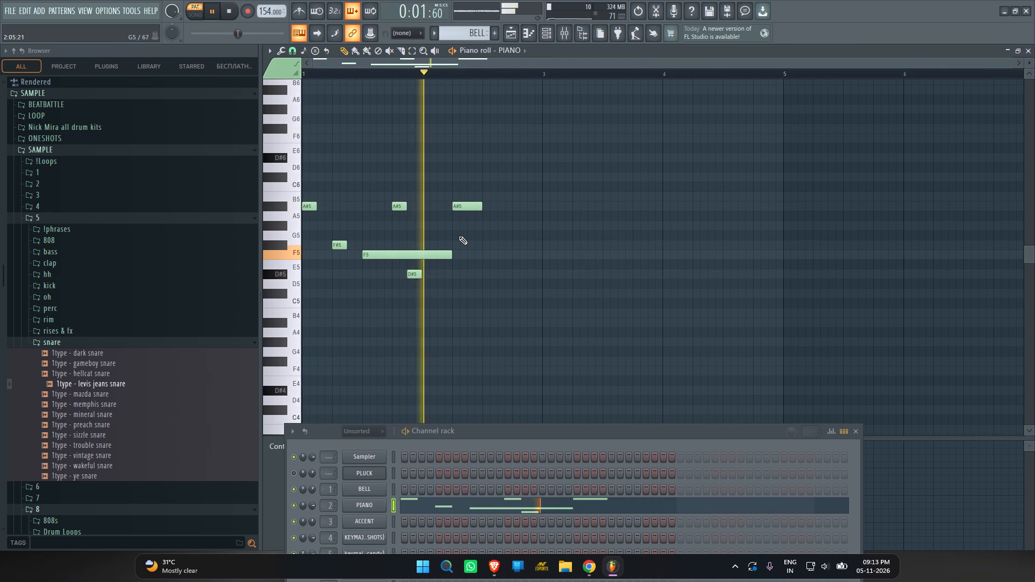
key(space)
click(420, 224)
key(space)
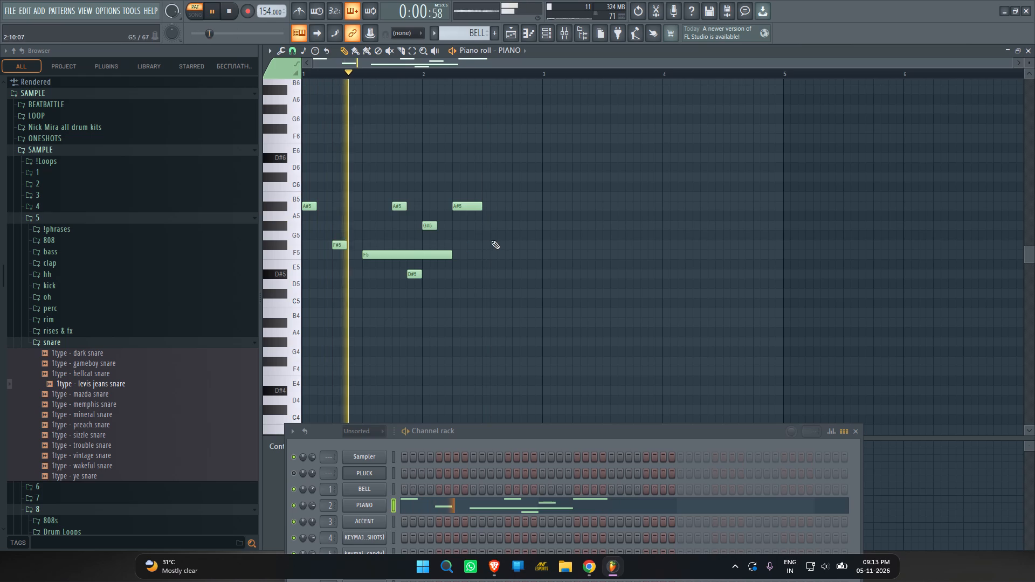
Add a two-step G#5 note at step 9 of bar 2.
click(484, 228)
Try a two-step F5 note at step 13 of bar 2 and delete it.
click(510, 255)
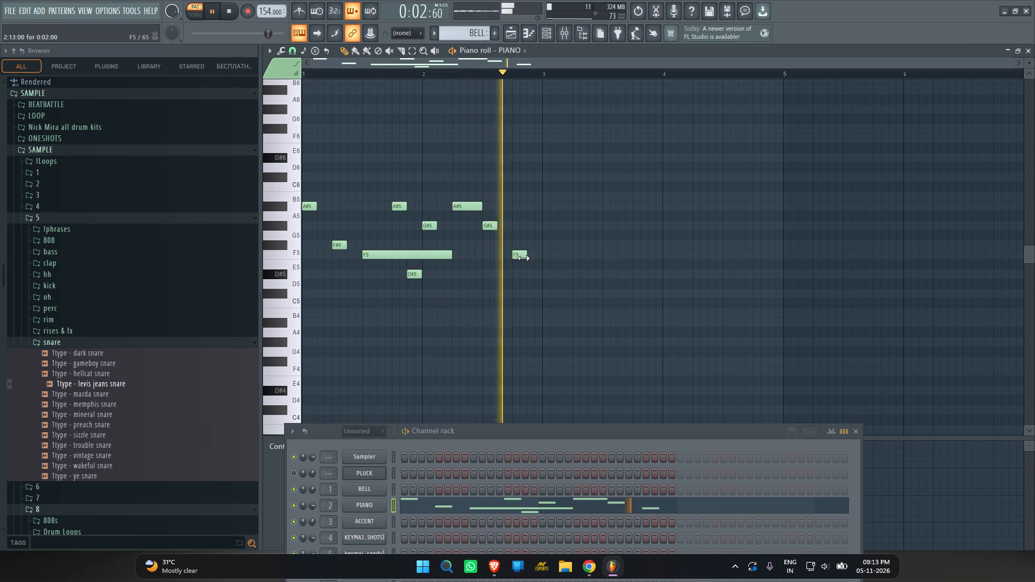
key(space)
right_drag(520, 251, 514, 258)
Lengthen the last G#5 note to eight steps so it ends at bar 3.
key(space)
drag(494, 224, 538, 240)
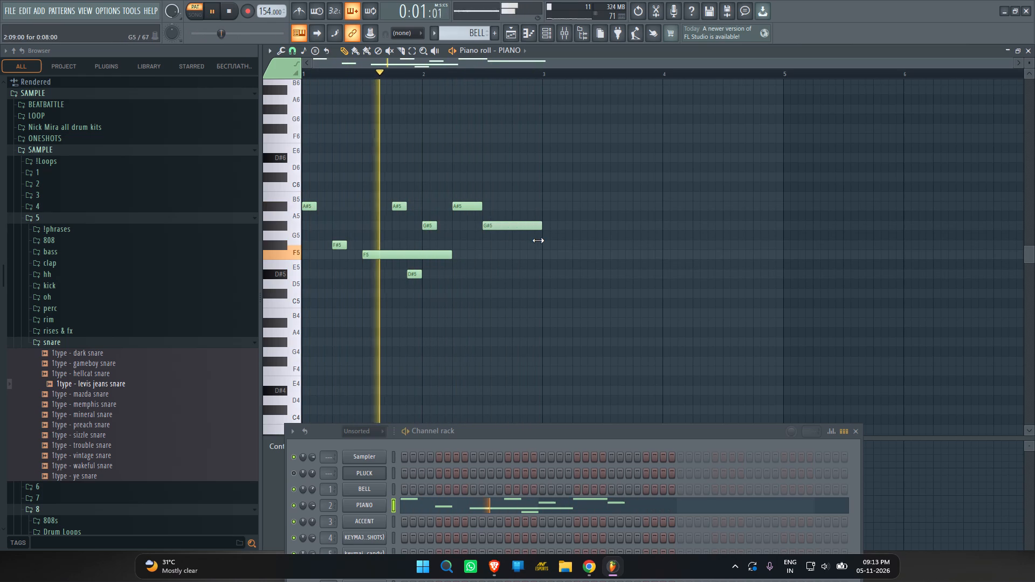
drag(538, 240, 539, 240)
Duplicate the two-bar PIANO melody into bars 3 and 4 and clear the selection.
ctrl+scroll(512, 252, down, 4)
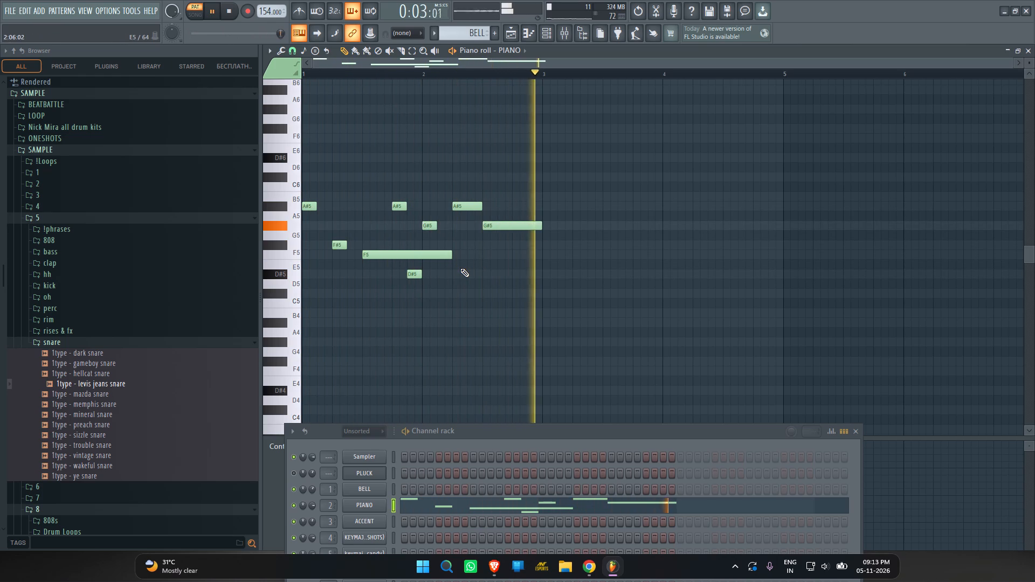
key(ctrl+b)
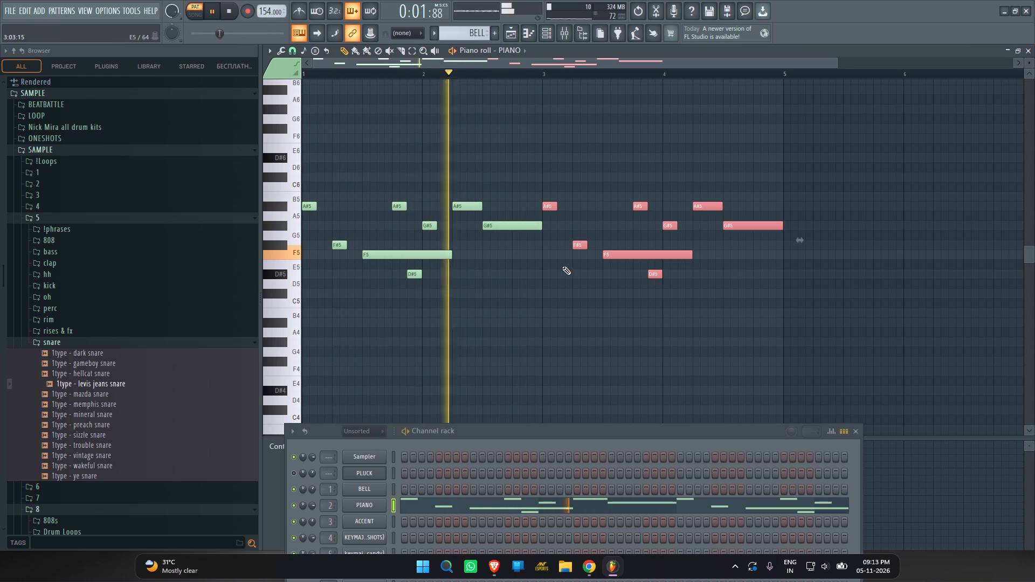
right_click(558, 269)
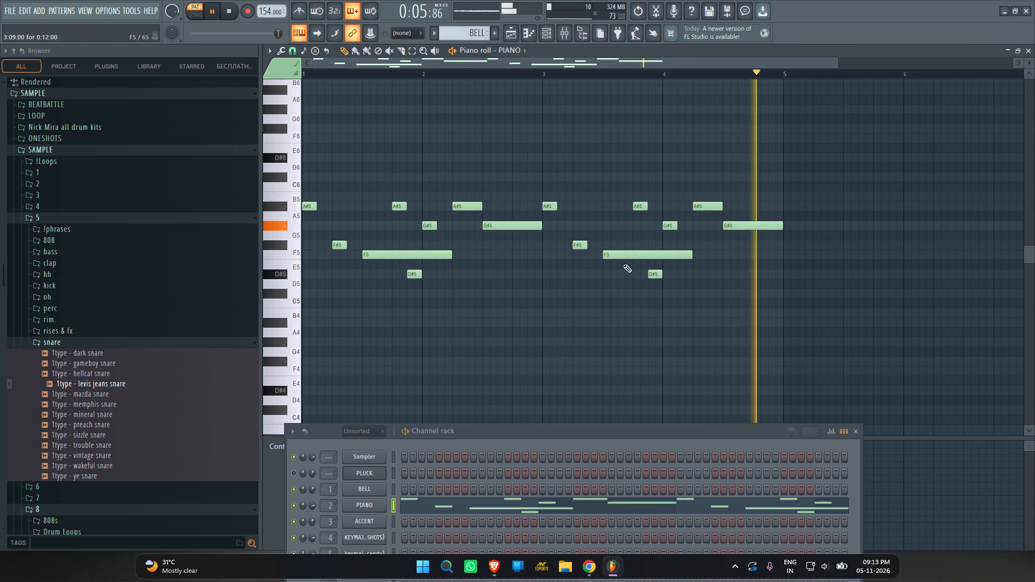
Add F#5 notes at step 13 of bars 2 and 4, trimming the bar 4 note to end at bar 5.
click(513, 245)
click(753, 245)
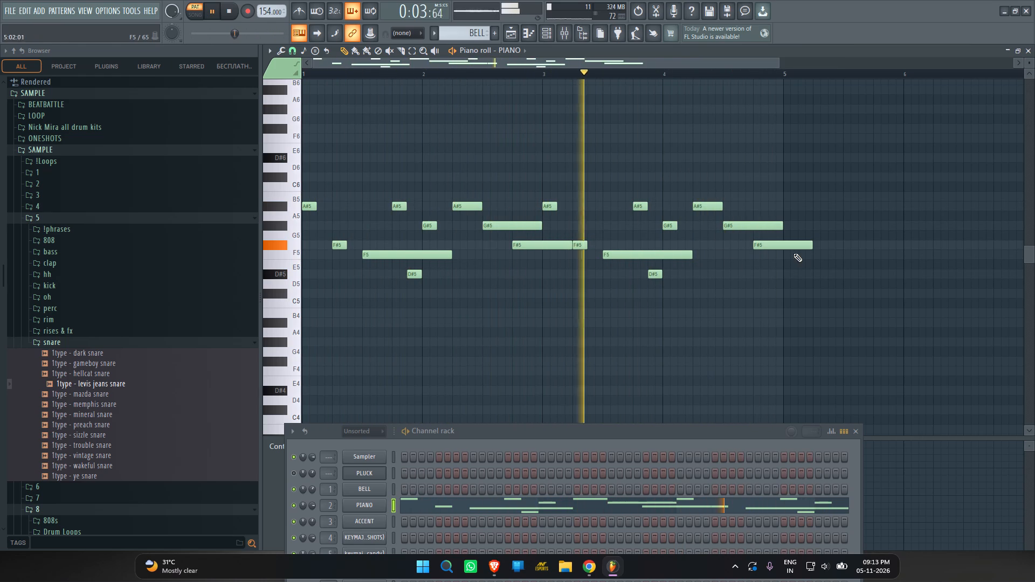
drag(810, 247, 779, 256)
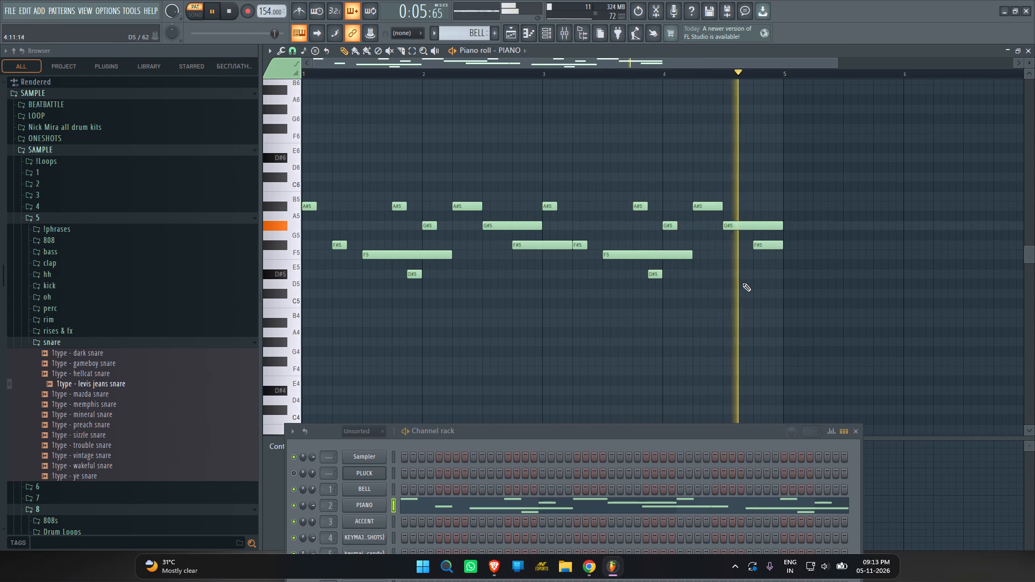
Reposition the channel rack so its channels are accessible and open the ACCENT channel's piano roll.
scroll(575, 348, down, 1)
drag(532, 423, 549, 287)
scroll(543, 355, down, 4)
scroll(540, 350, up, 3)
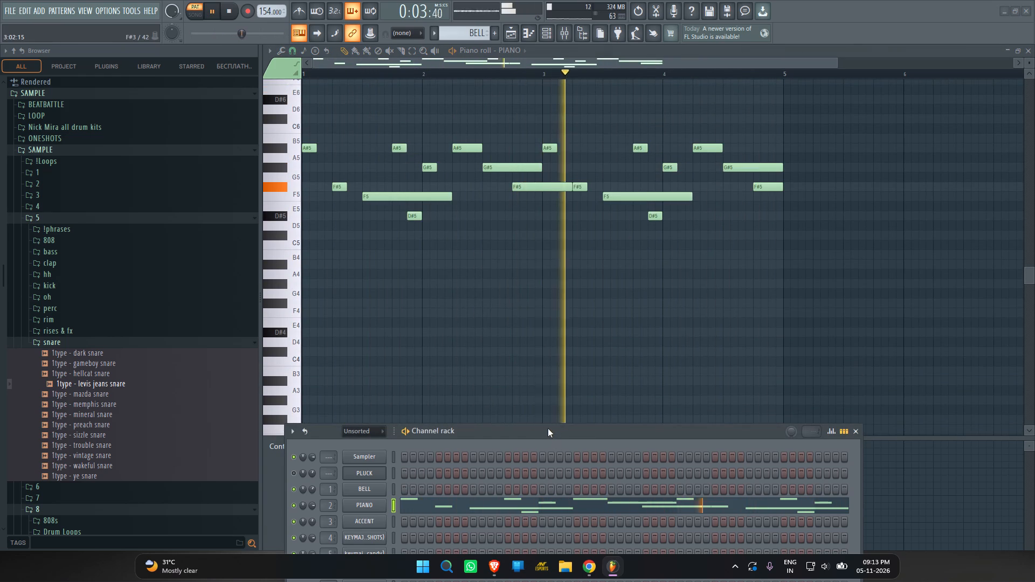
drag(548, 428, 637, 275)
right_click(459, 369)
click(493, 371)
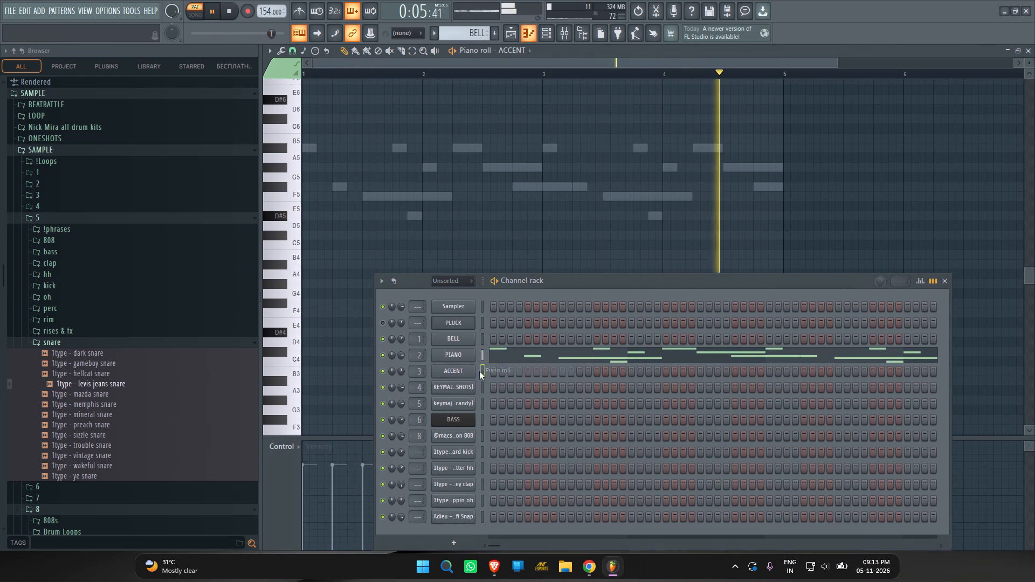
Add an F#5 note at the start of bar 1, lengthen it to one full bar, and audition it.
click(337, 187)
drag(337, 187, 11, 224)
key(space)
drag(352, 188, 217, 195)
key(space)
key(space)
key(space)
key(space)
key(space)
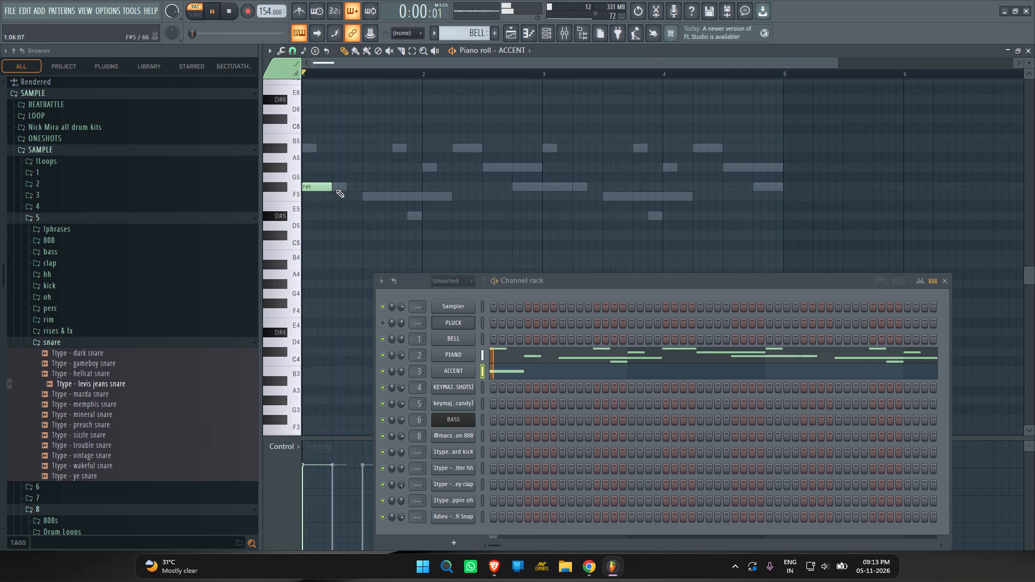
drag(331, 186, 419, 199)
key(space)
key(space)
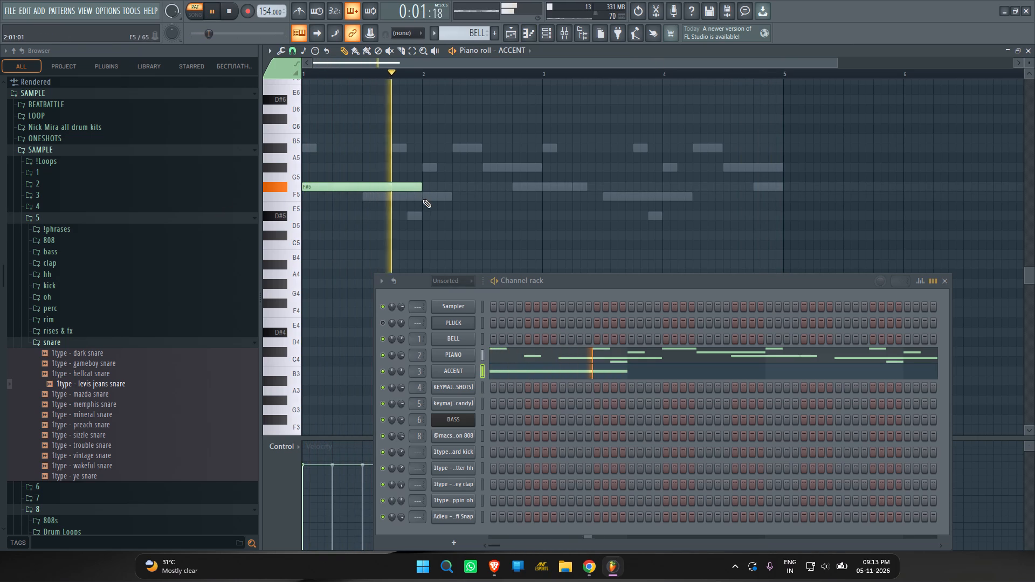
Add a one-bar F5 note in bar 2 and a one-bar F#5 note in bar 3, and audition them.
click(423, 198)
key(space)
click(544, 185)
key(space)
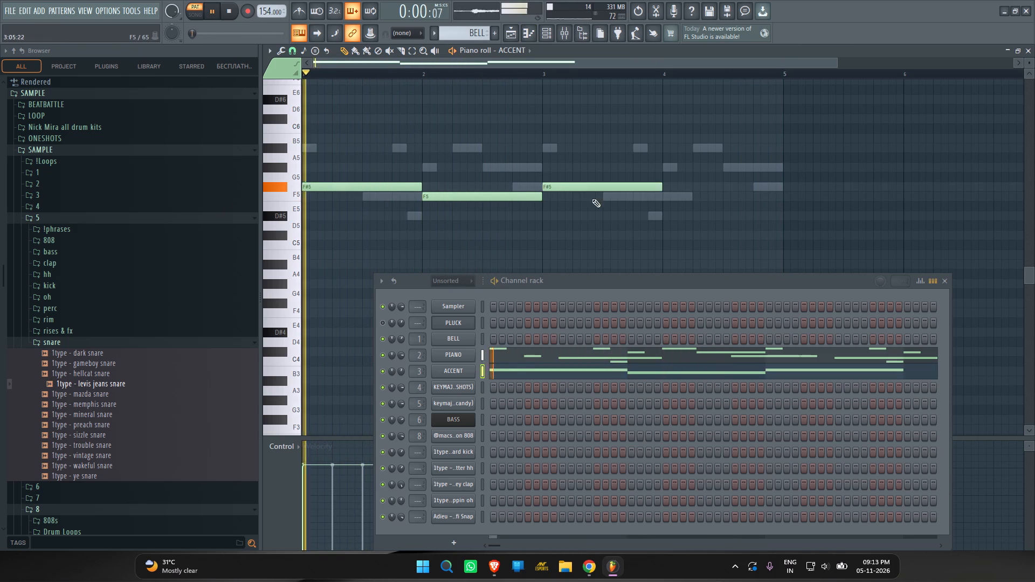
Replace the F#5 note in bar 1 with a one-bar A#5 note and audition it.
key(space)
right_drag(404, 188, 381, 196)
key(space)
click(303, 151)
key(space)
drag(324, 147, 309, 148)
key(space)
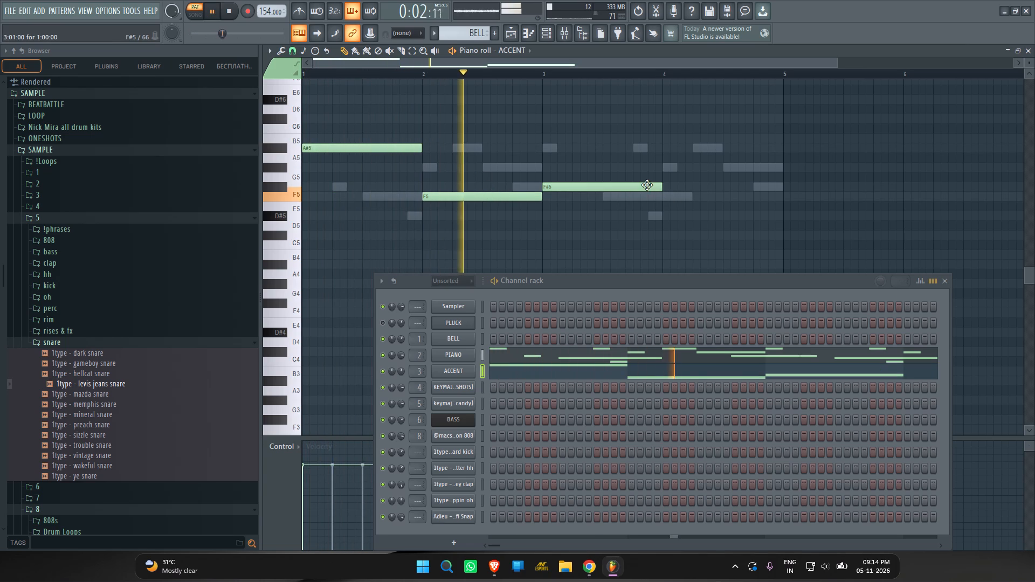
Replace the F#5 note in bar 3 with a one-bar A#5 note.
right_drag(640, 186, 638, 194)
key(space)
click(543, 149)
key(space)
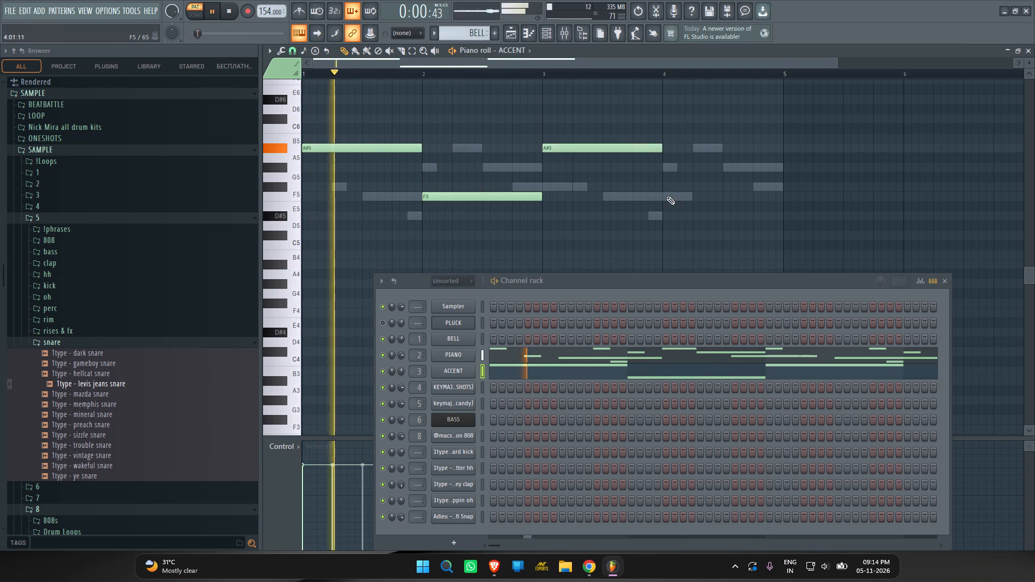
Add a one-bar F5 note in bar 4.
click(666, 196)
key(space)
Add a one-bar D5 note at the start of bar 1, beneath the A#5 note.
click(335, 224)
drag(350, 225, 270, 218)
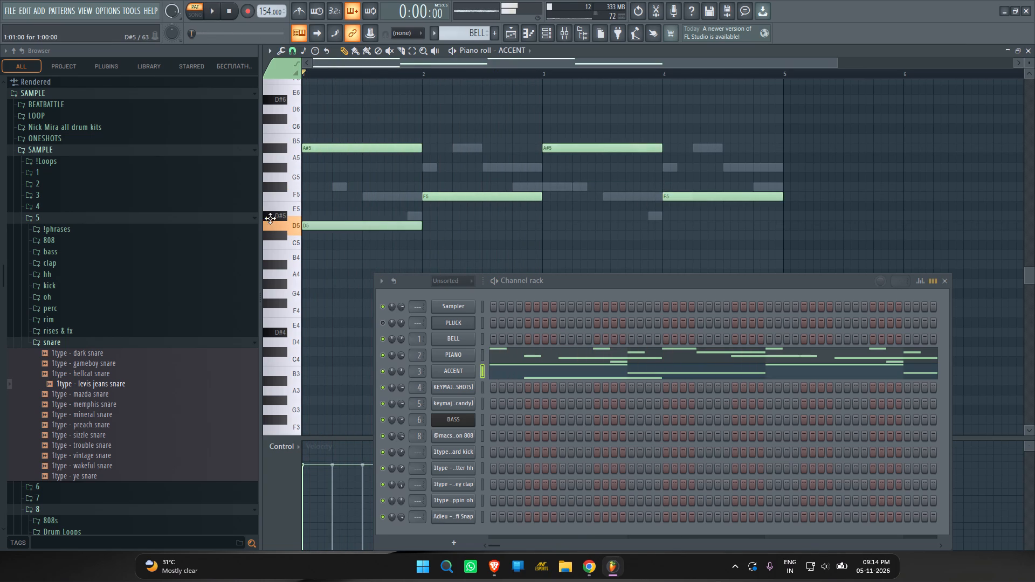
Raise the bar 1 D5 note to D#5 and add one-bar D#5 notes in bars 2, 3 and 4, auditioning the part.
drag(270, 218, 267, 213)
key(space)
click(424, 213)
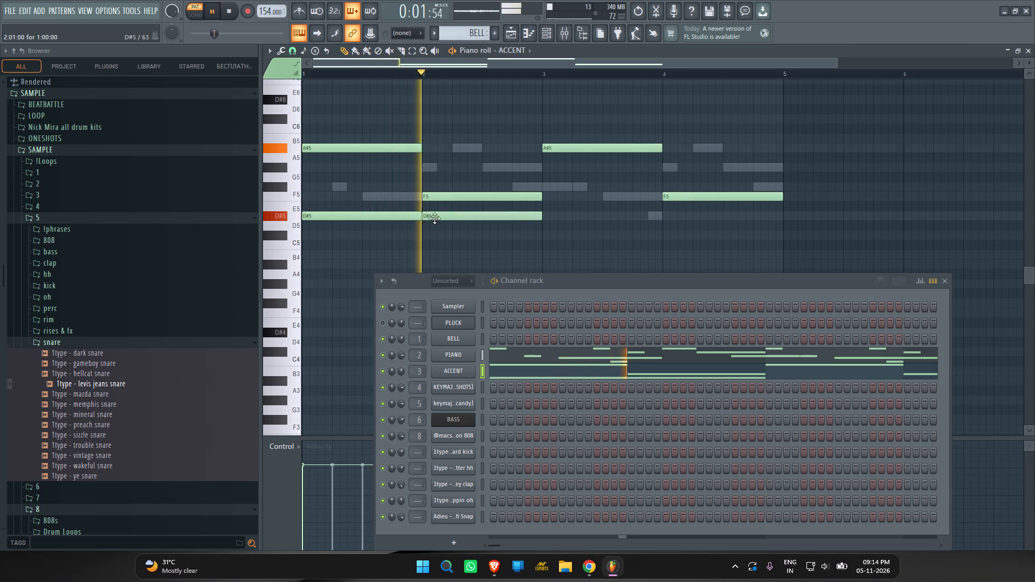
click(543, 220)
click(663, 217)
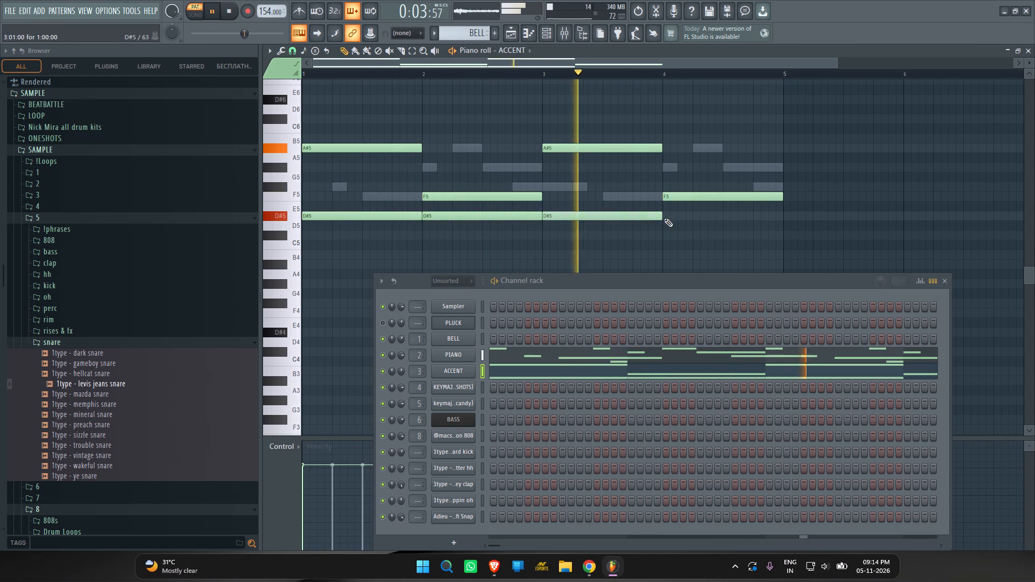
click(668, 217)
drag(688, 216, 678, 218)
key(space)
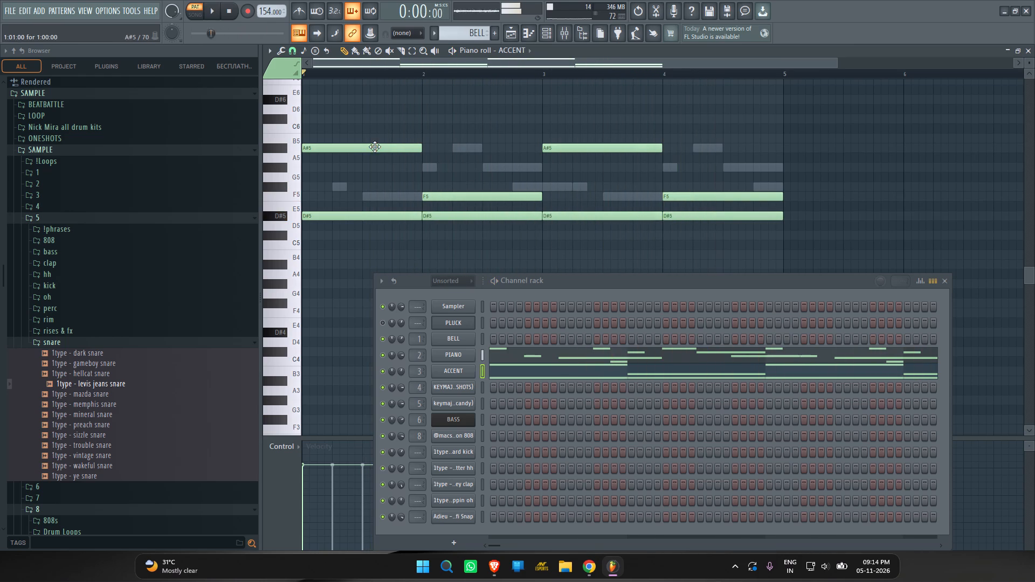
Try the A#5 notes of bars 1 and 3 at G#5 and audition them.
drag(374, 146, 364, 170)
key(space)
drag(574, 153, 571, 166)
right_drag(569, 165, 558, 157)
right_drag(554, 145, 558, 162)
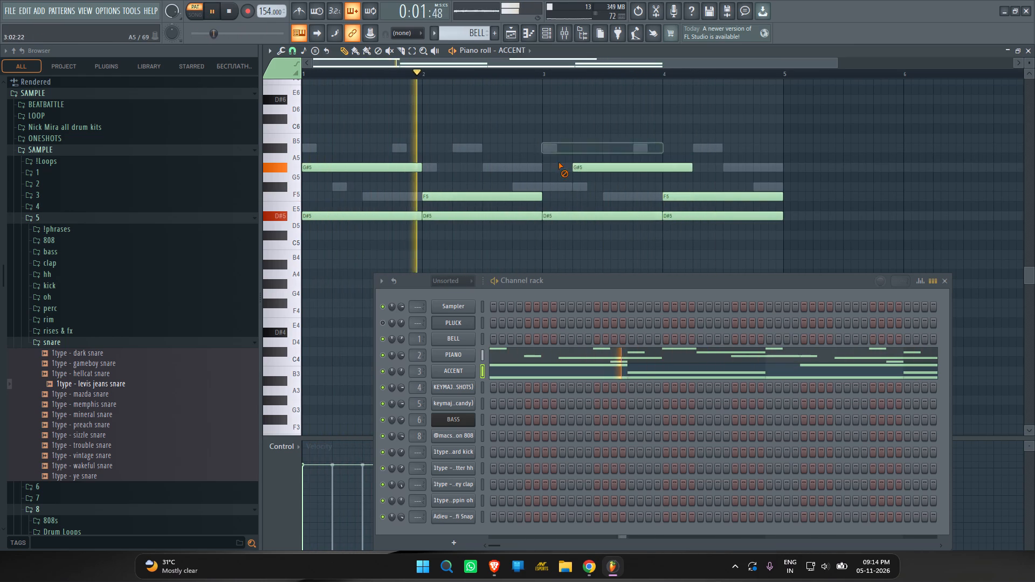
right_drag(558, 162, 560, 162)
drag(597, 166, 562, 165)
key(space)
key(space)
Lower the upper ACCENT notes in bars 1 and 3 to F#5, align the latter to its bar, and audition the pattern.
drag(396, 167, 389, 185)
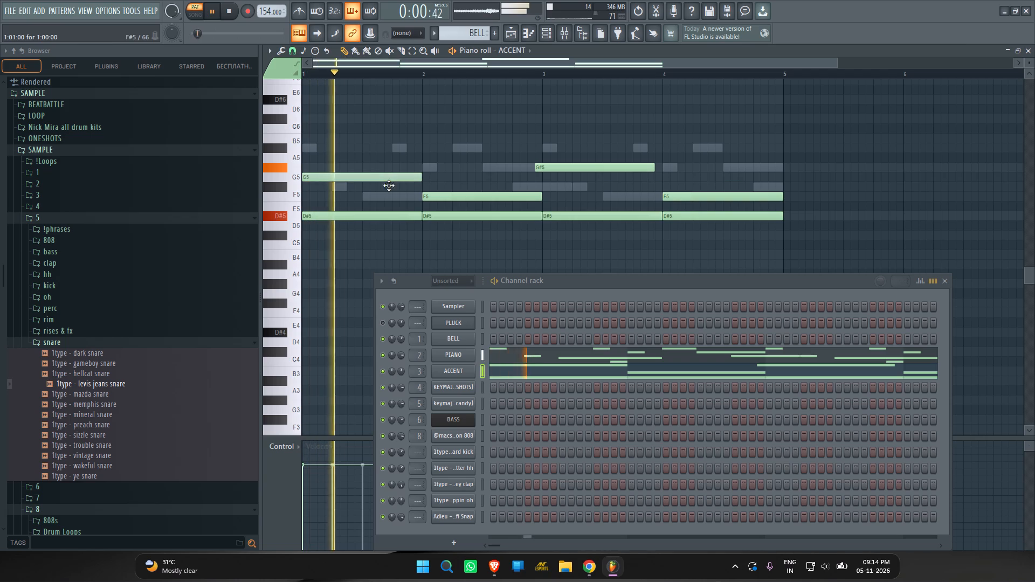
drag(389, 185, 387, 191)
key(space)
key(space)
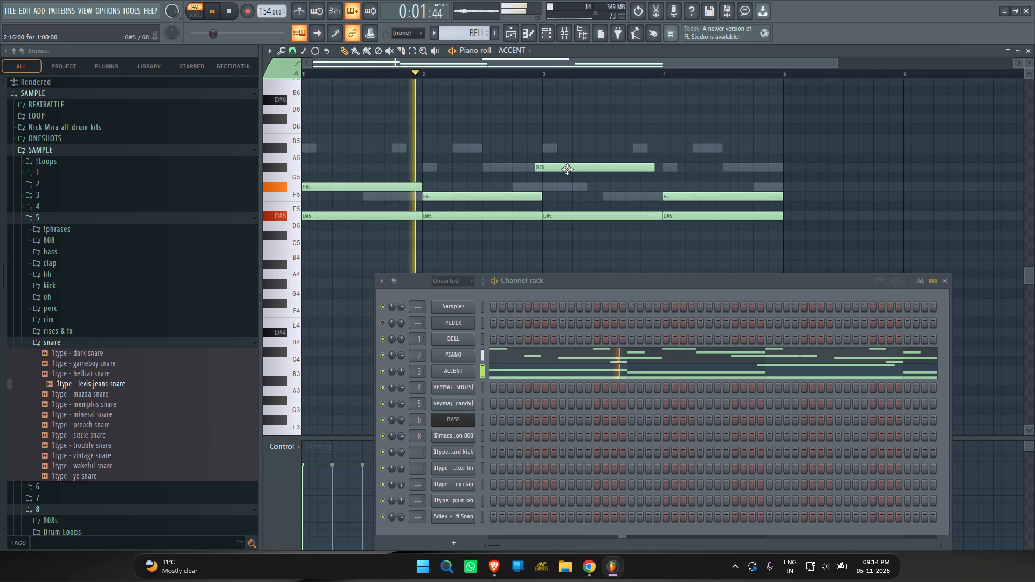
drag(565, 167, 574, 186)
ctrl+scroll(571, 168, down, 4)
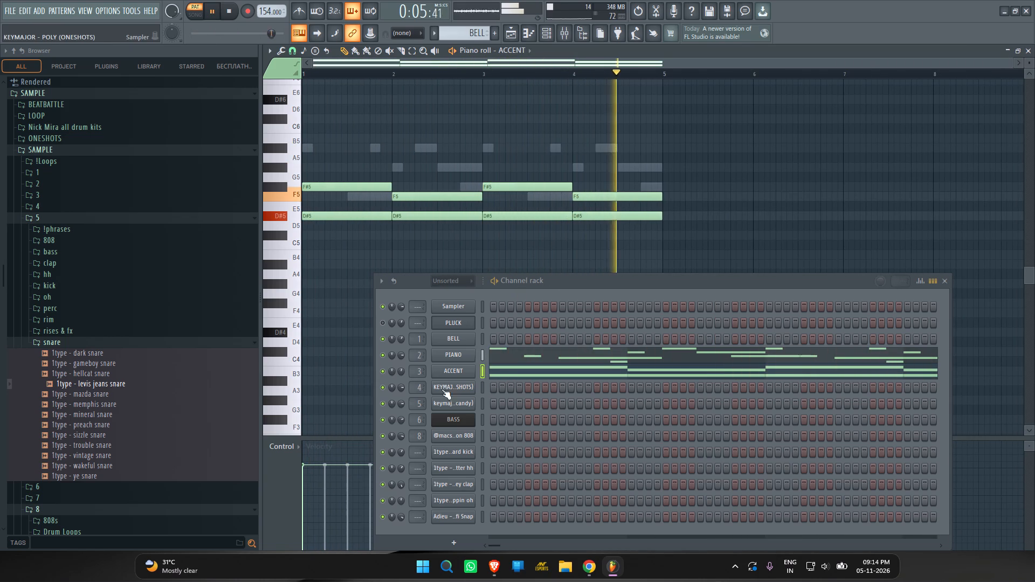
key(space)
In the KEYMAJOR - POLY (ONESHOTS) piano roll, build a one-bar chord of A#5, F#5 and D#5 in bar 1 and audition it.
right_click(465, 387)
click(502, 388)
click(360, 228)
drag(384, 225, 303, 228)
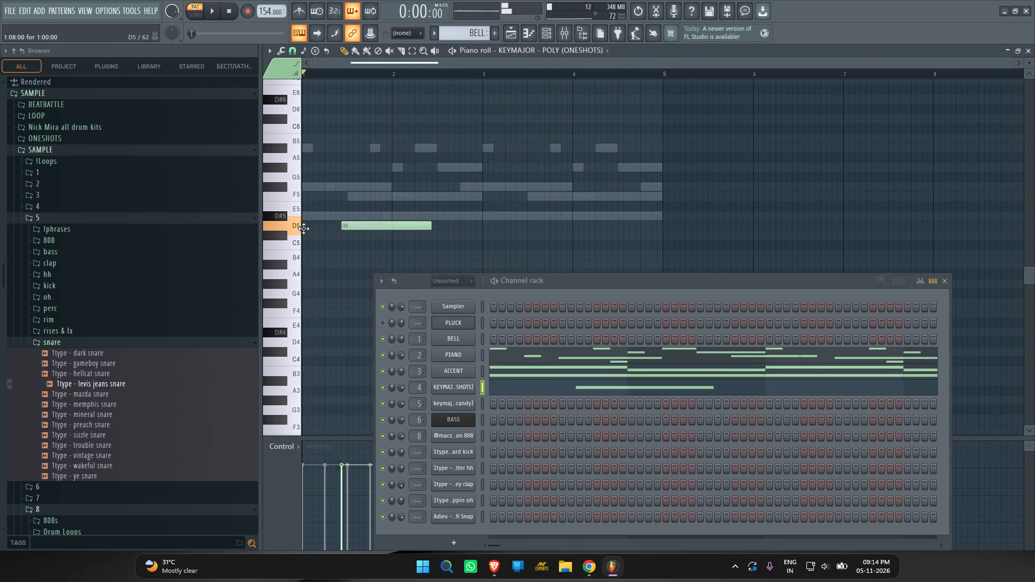
drag(303, 228, 224, 142)
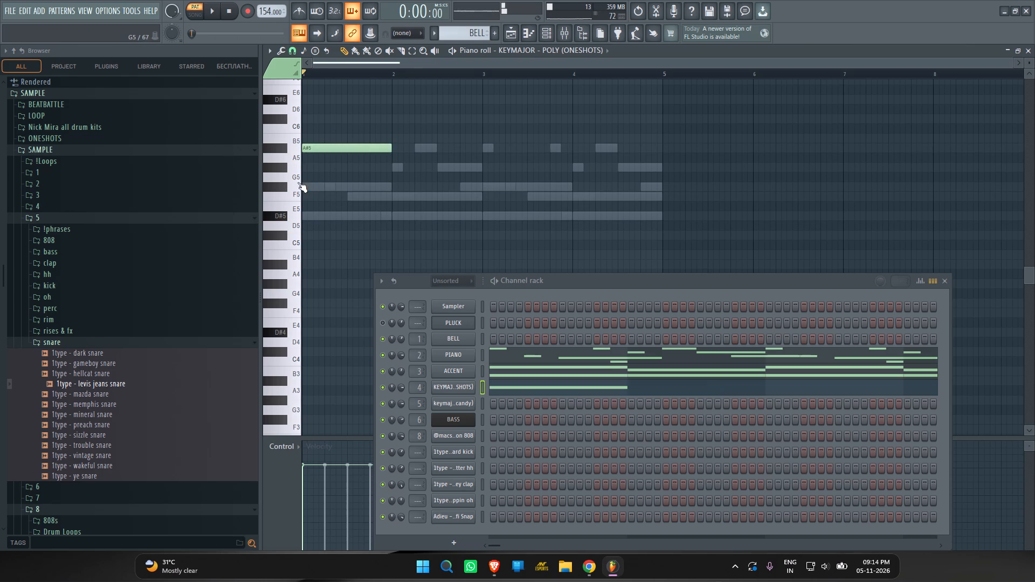
click(316, 187)
drag(330, 187, 292, 193)
click(328, 212)
drag(332, 213, 268, 217)
key(space)
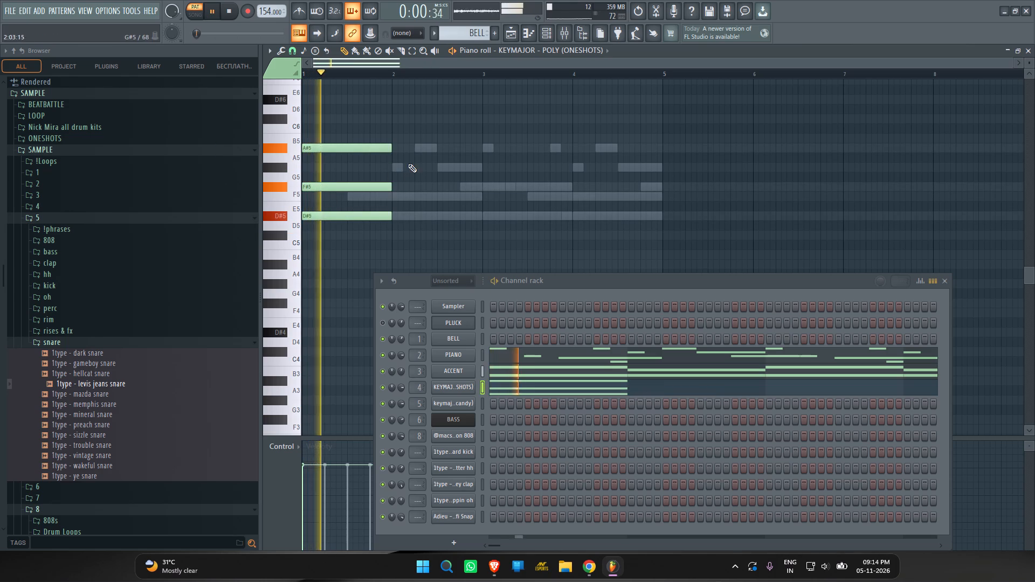
Duplicate the bar 1 chord into bar 2 and replace its F#5 note with G#5.
ctrl+drag(420, 141, 344, 235)
key(ctrl+b)
right_drag(513, 247, 475, 237)
key(space)
drag(415, 180, 411, 167)
right_click(411, 167)
drag(398, 184, 396, 190)
right_drag(396, 176, 397, 192)
click(390, 165)
key(space)
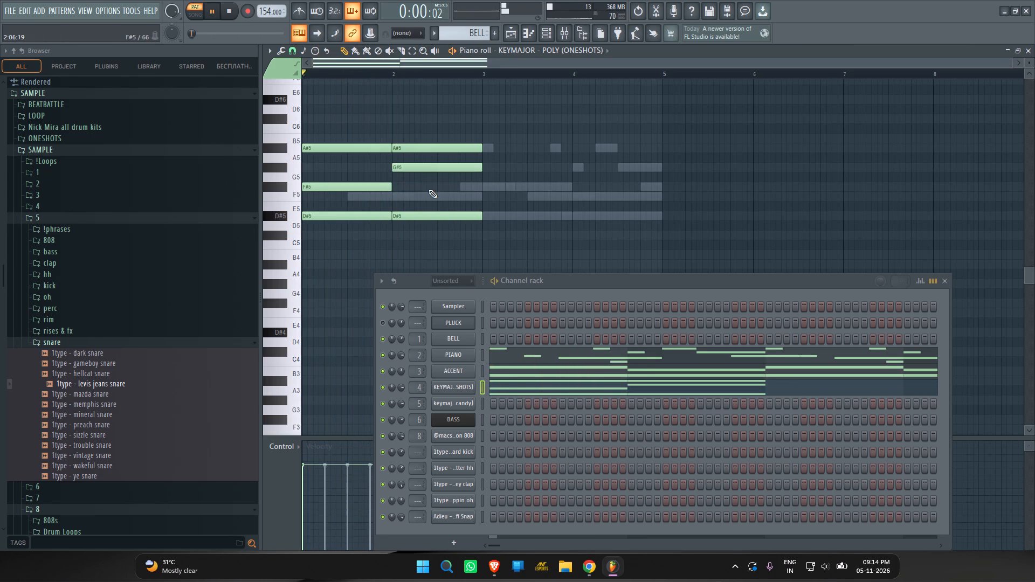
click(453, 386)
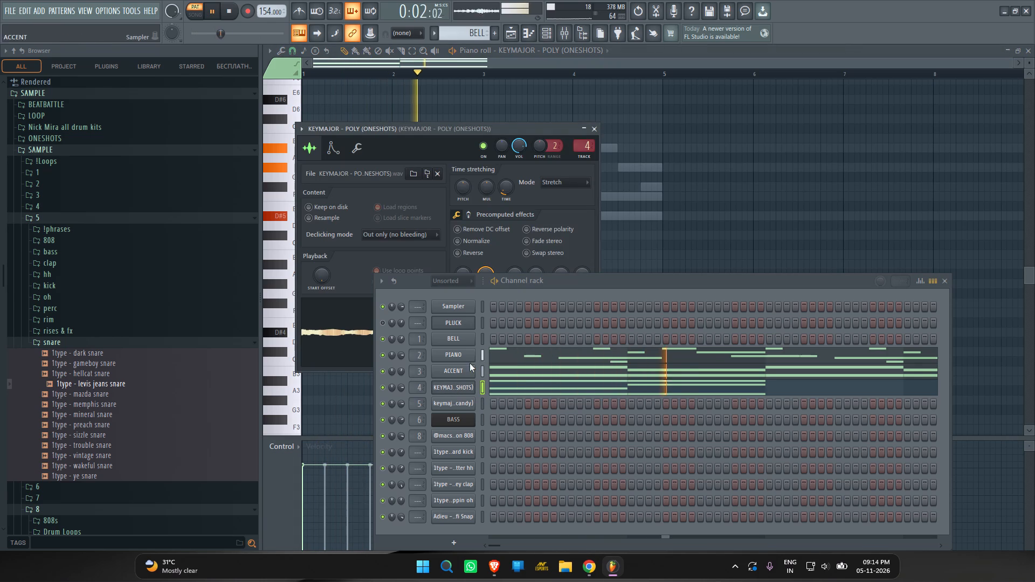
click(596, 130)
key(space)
Duplicate the chords of bars 1 and 2 into bars 3 and 4 and audition the pattern.
ctrl+drag(572, 123, 282, 266)
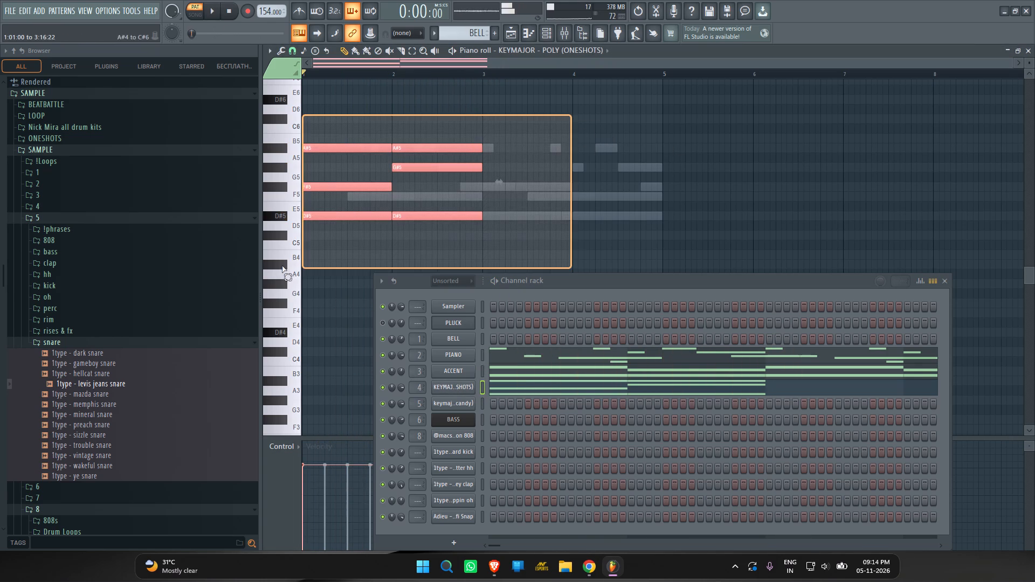
ctrl+drag(282, 266, 275, 267)
key(ctrl+b)
ctrl+right_click(676, 241)
key(space)
ctrl+scroll(460, 143, down, 6)
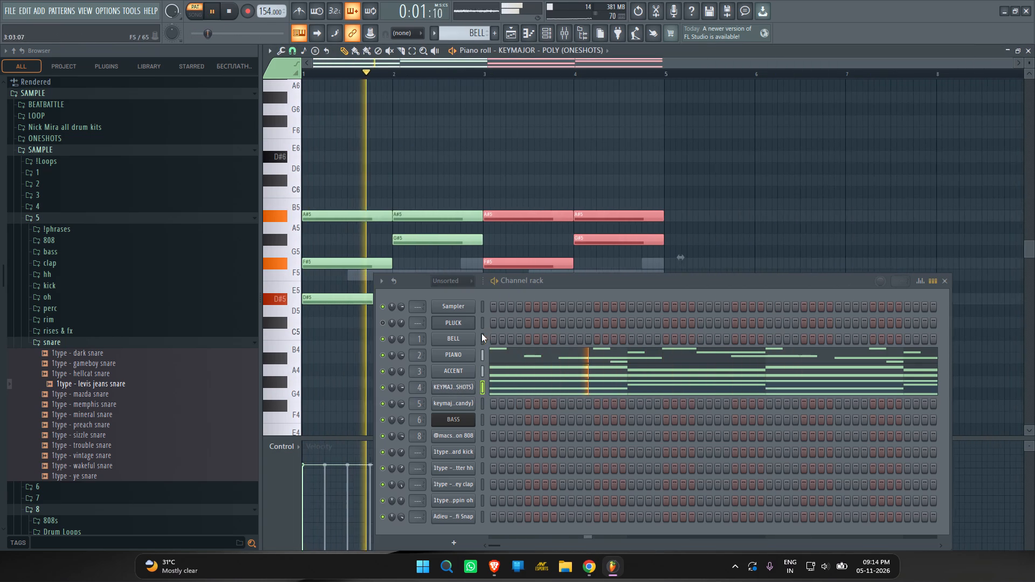
key(space)
key(space)
key(space)
key(space)
key(space)
Insert Hyper Chorus on the KEYMAJOR - POLY mixer track, move it down to slot 3, and audition the sound.
click(563, 30)
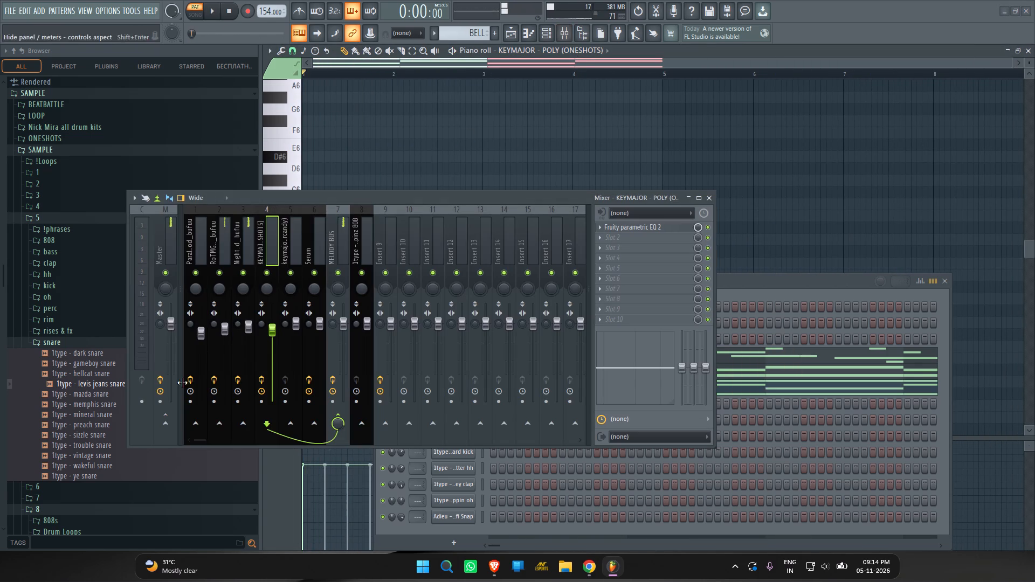
key(space)
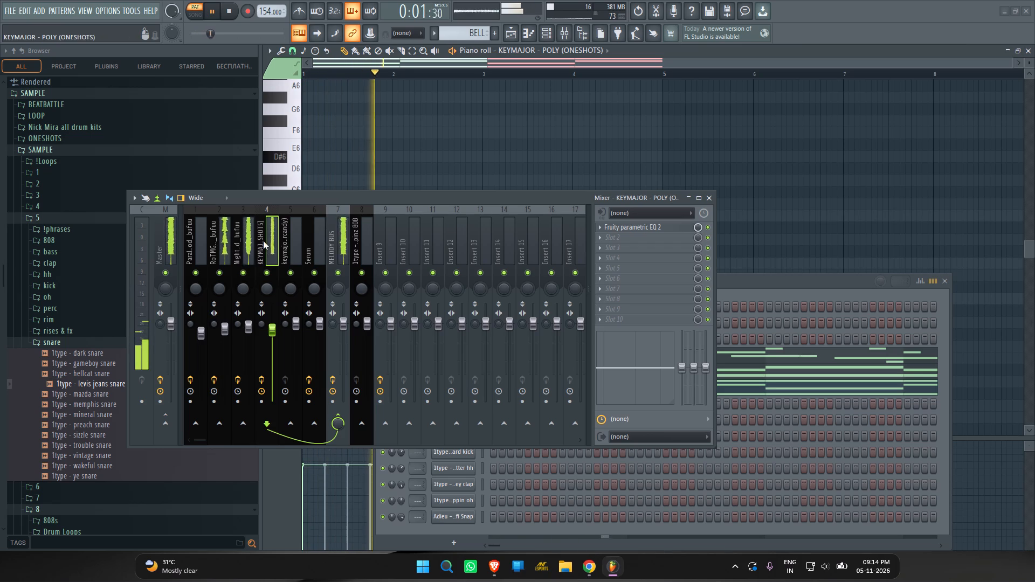
key(space)
click(622, 237)
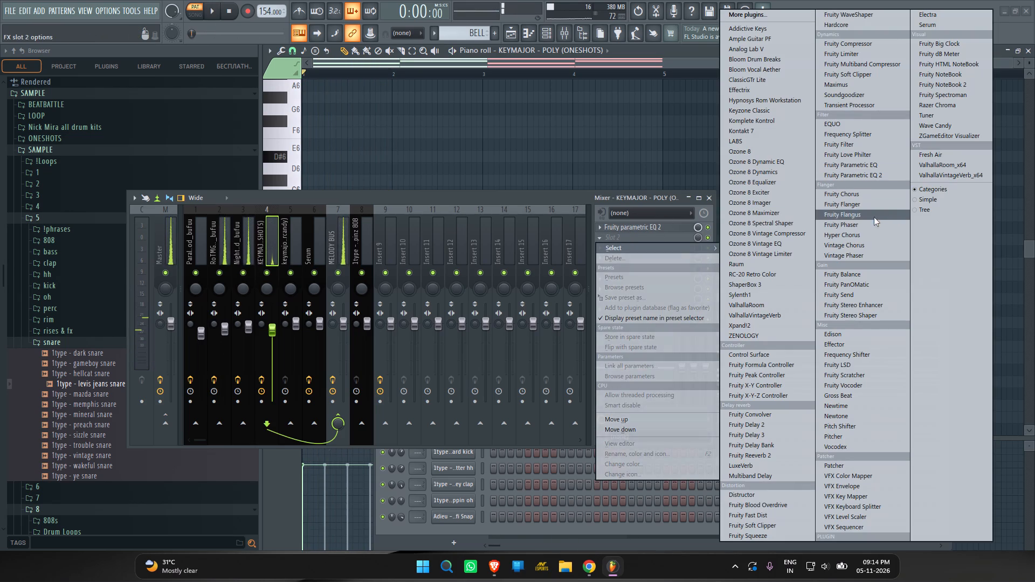
click(867, 235)
key(space)
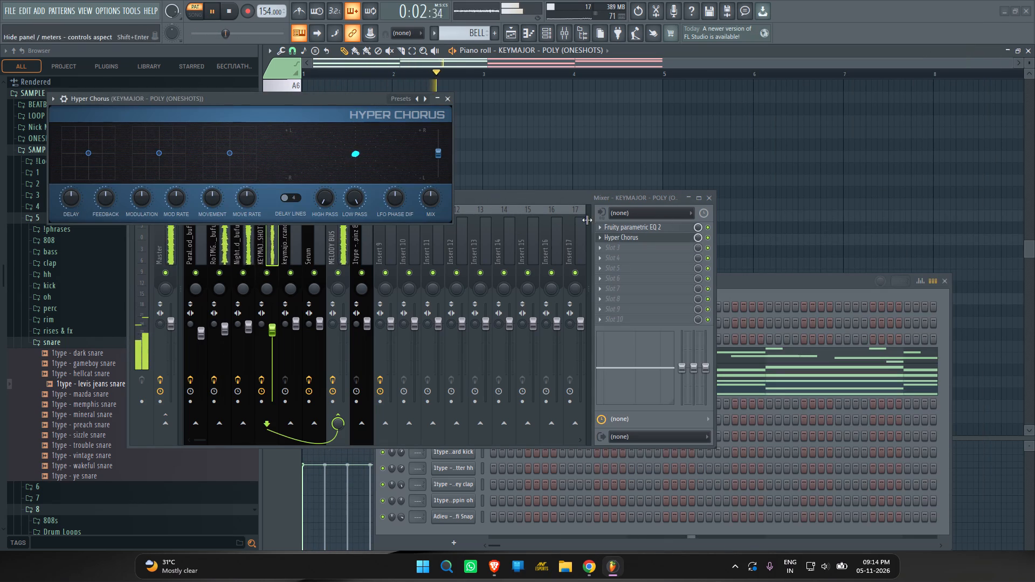
scroll(624, 237, down, 1)
key(space)
Insert Fruity Stereo Enhancer in slot 2 of the KEYMAJOR - POLY track, ahead of Hyper Chorus, and audition it.
click(620, 237)
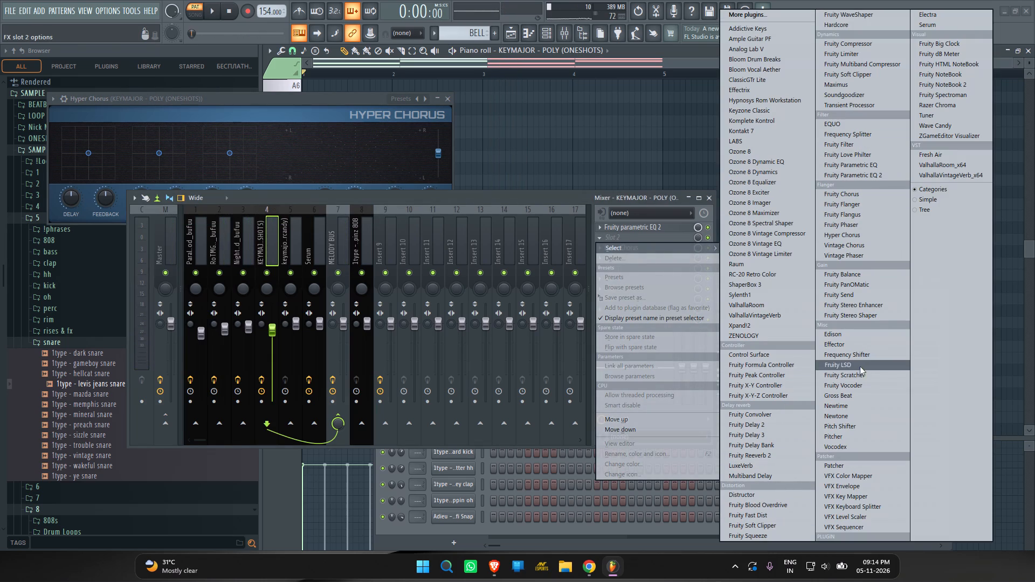
scroll(855, 339, up, 1)
click(857, 306)
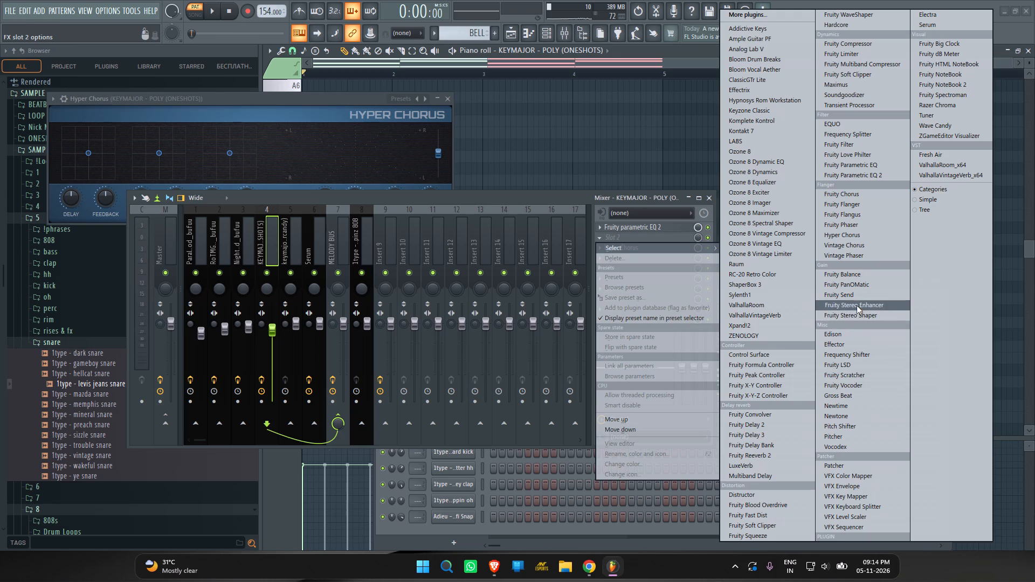
key(space)
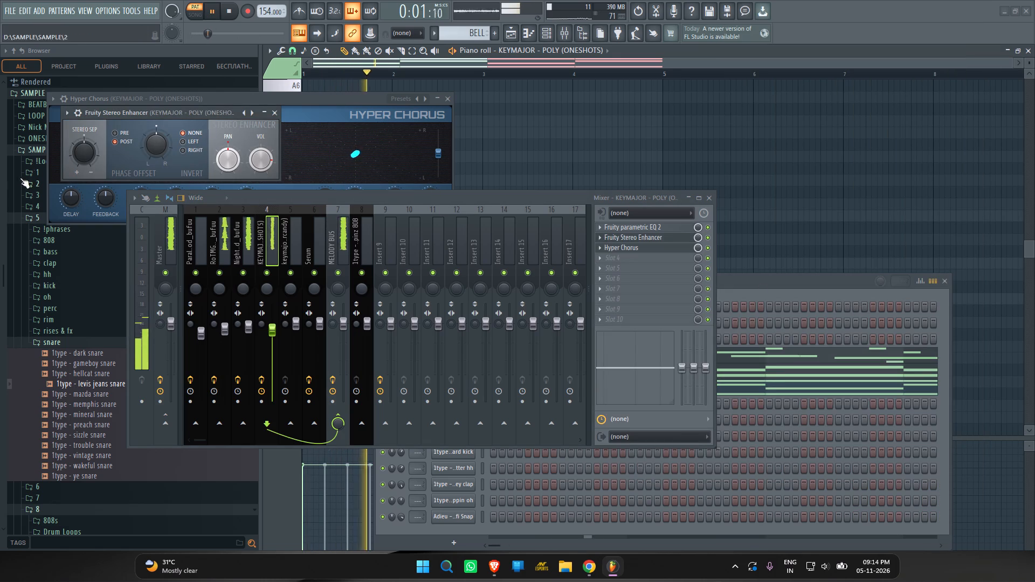
scroll(87, 146, up, 2)
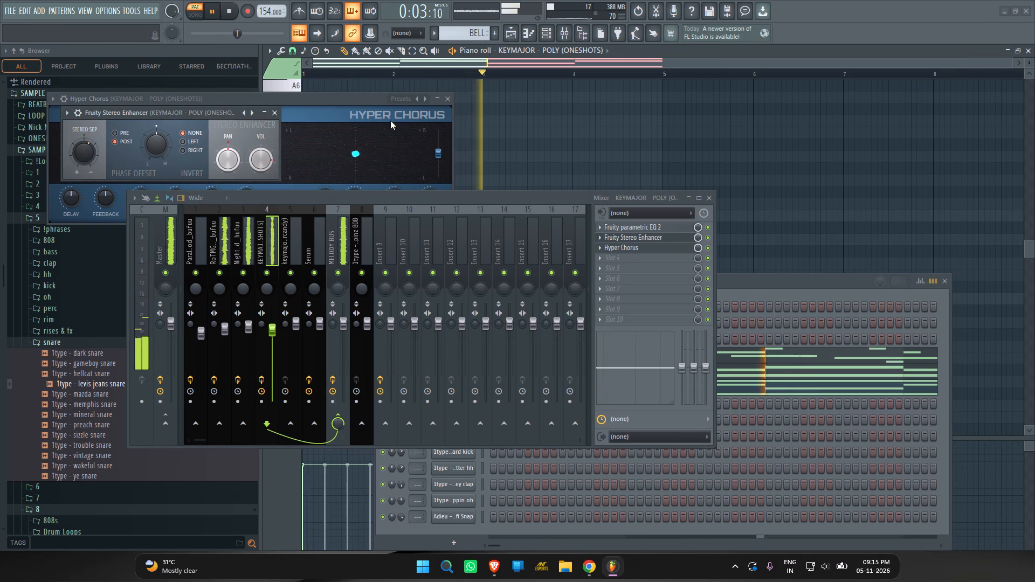
Reduce the mix level of Hyper Chorus on the KEYMAJOR - POLY track and close the effect, mixer and channel rack windows.
drag(693, 247, 695, 276)
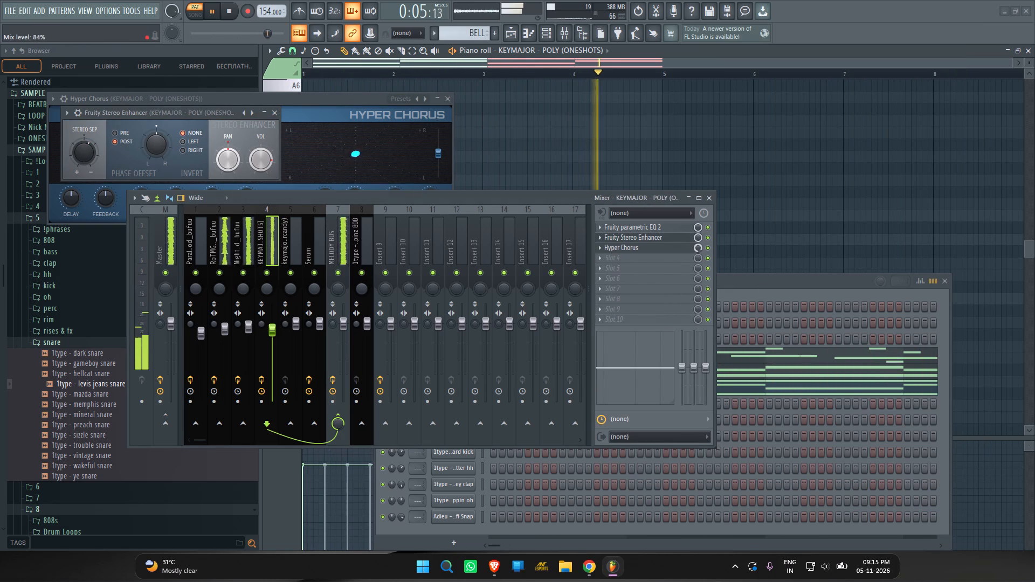
drag(695, 276, 699, 342)
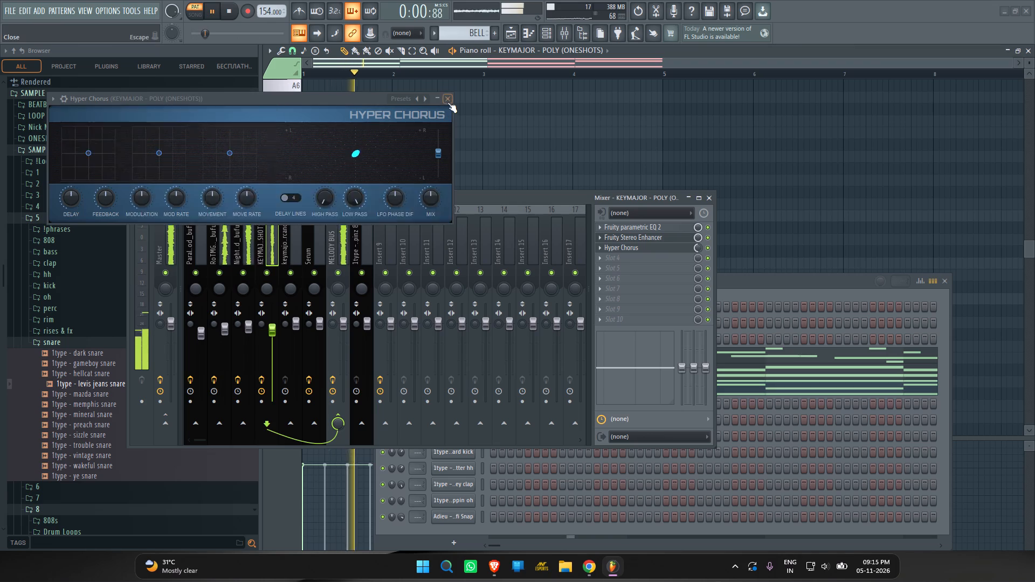
click(447, 102)
click(274, 114)
click(708, 197)
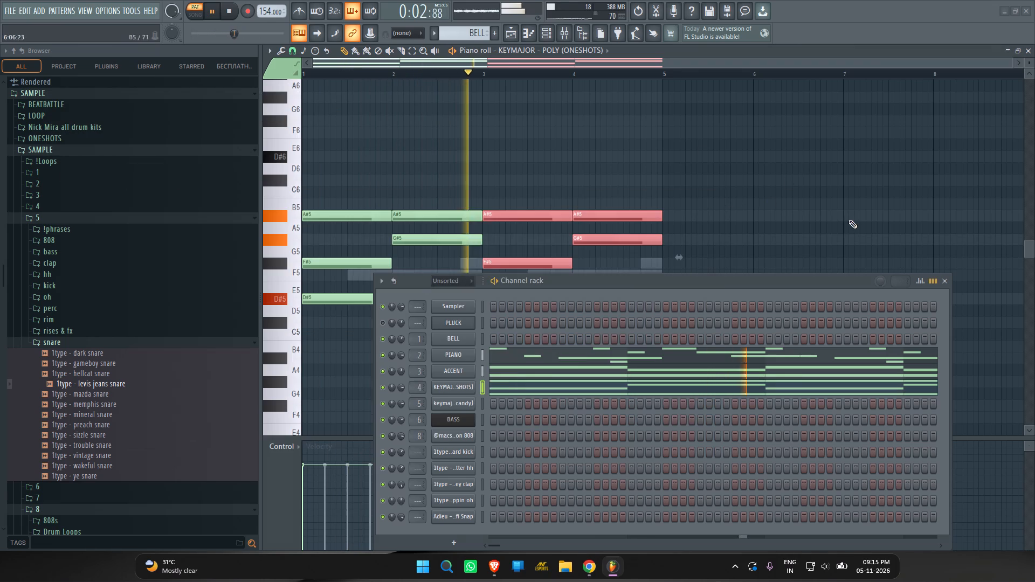
click(943, 279)
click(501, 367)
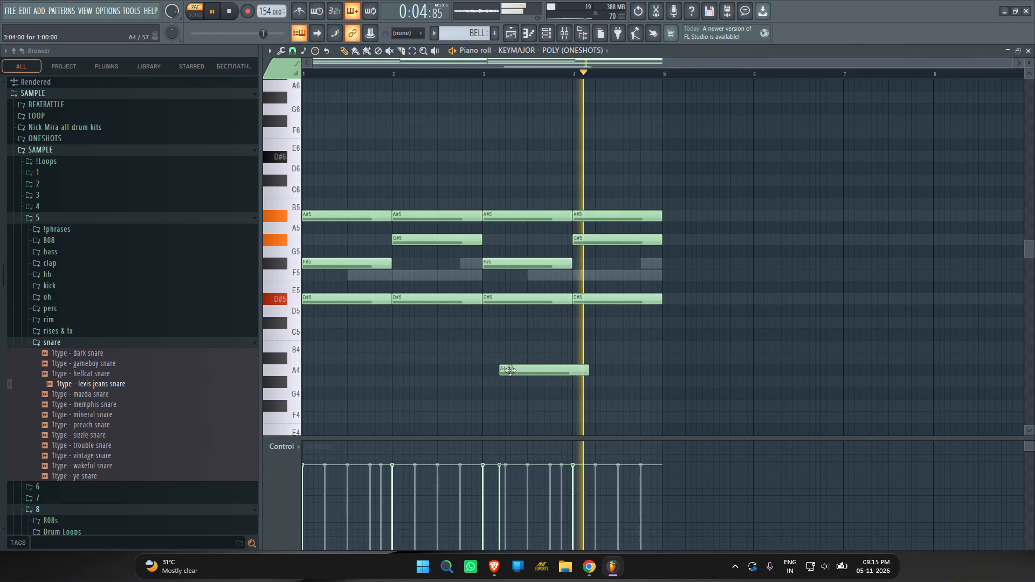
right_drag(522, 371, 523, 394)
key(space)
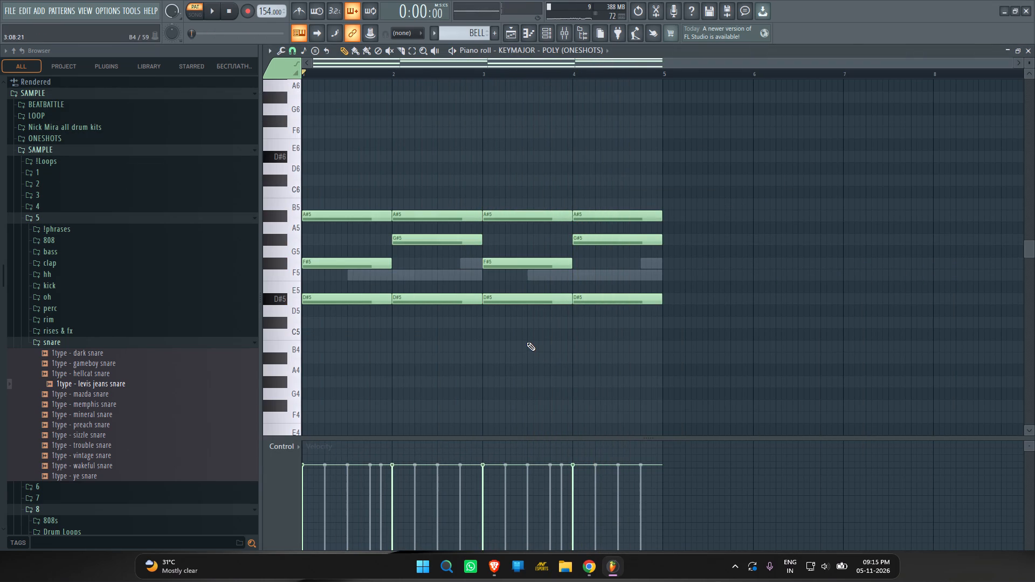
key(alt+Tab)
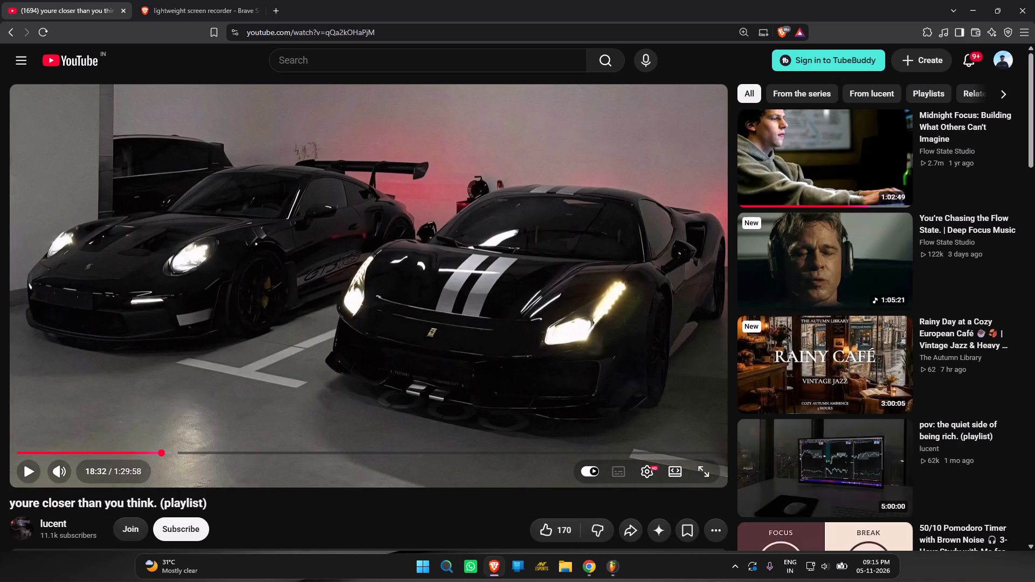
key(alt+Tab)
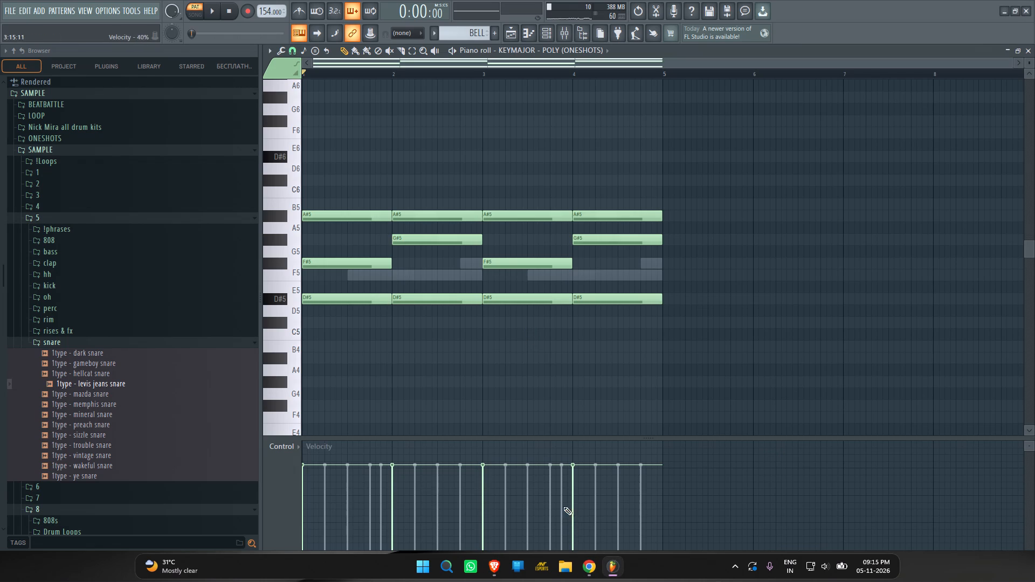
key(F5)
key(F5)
Open the keymajor - hatred (earcandy) channel from the channel rack and audition its sample several times.
key(F6)
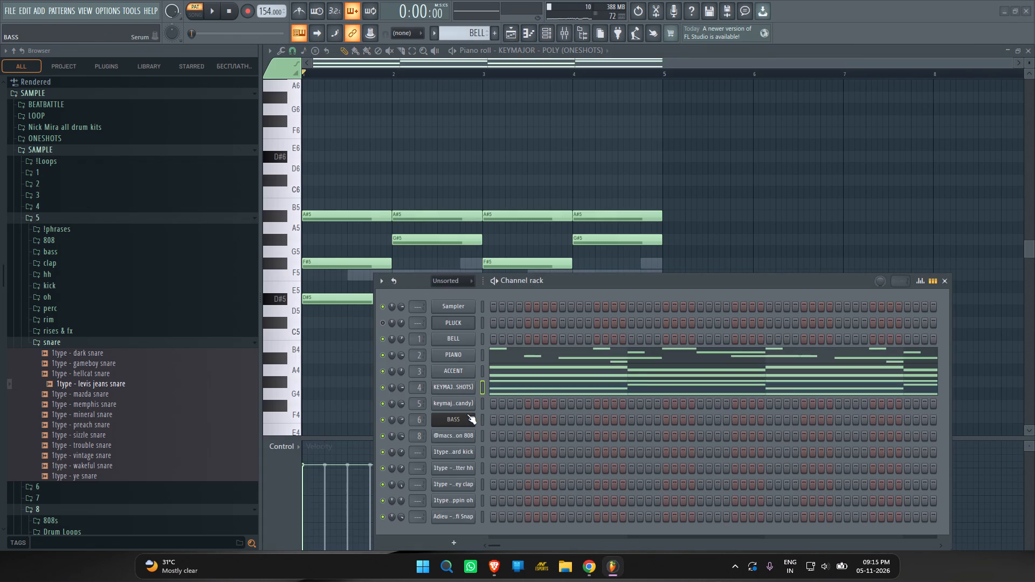
click(464, 419)
click(463, 403)
triple_click(351, 339)
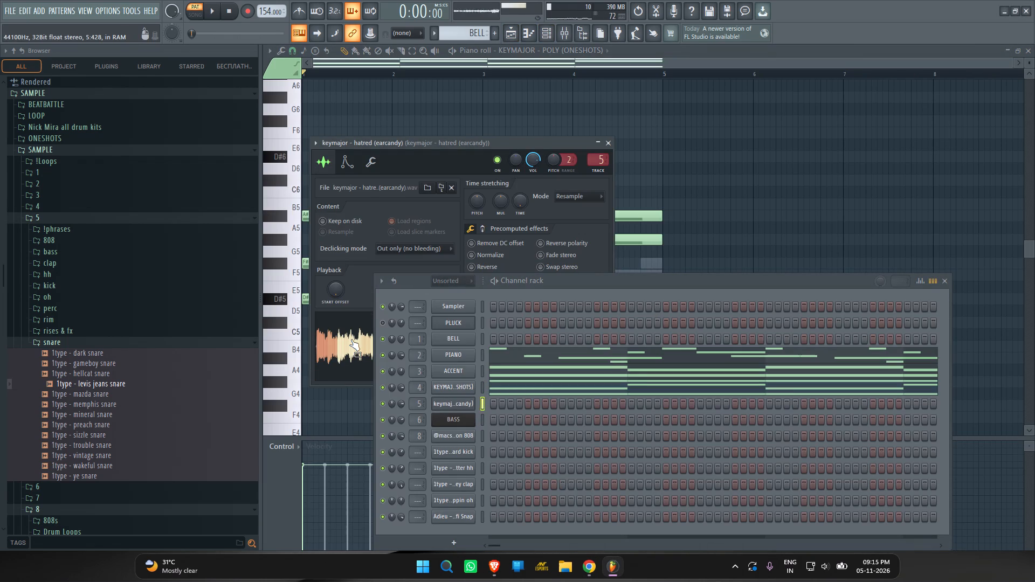
triple_click(351, 339)
triple_click(354, 339)
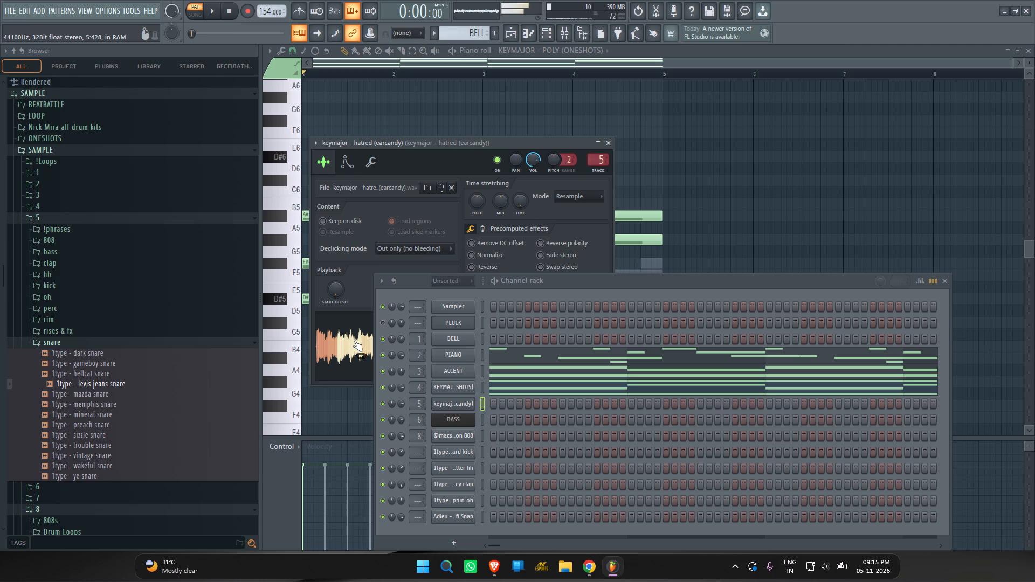
triple_click(355, 340)
triple_click(355, 340)
Open the BELL channel's sampler window and audition its sample.
click(460, 336)
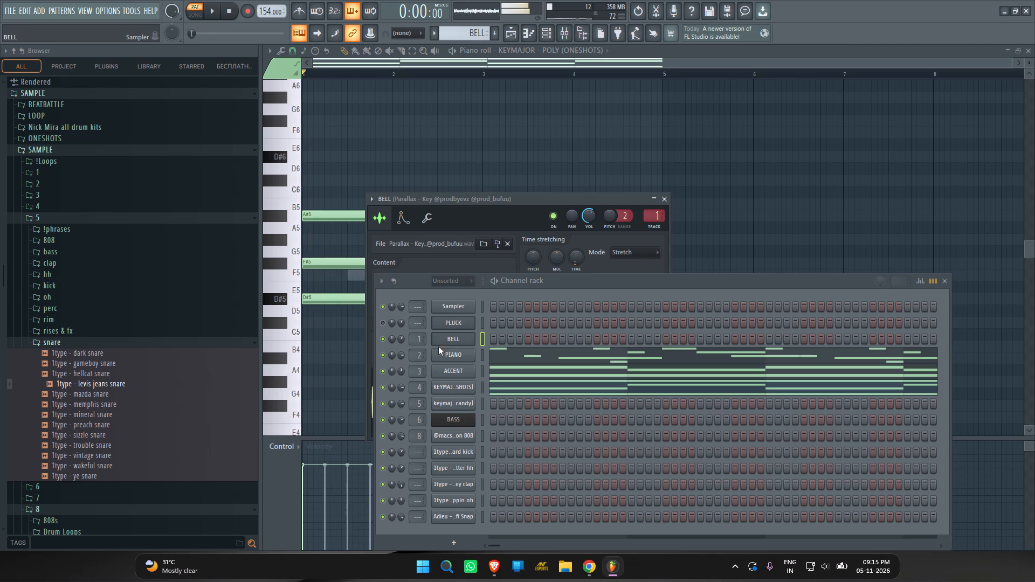
click(455, 205)
drag(455, 200, 479, 60)
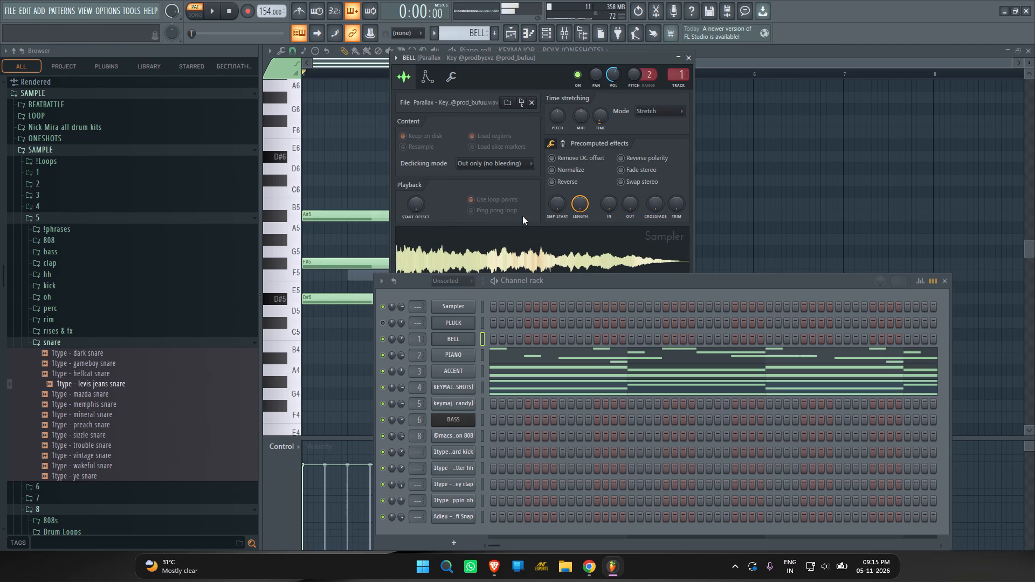
click(522, 235)
double_click(522, 235)
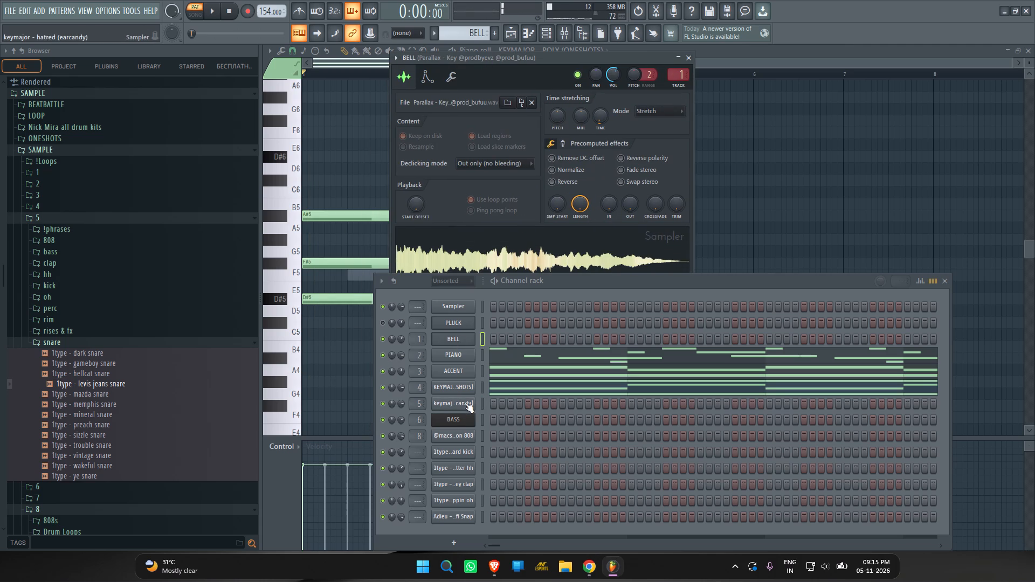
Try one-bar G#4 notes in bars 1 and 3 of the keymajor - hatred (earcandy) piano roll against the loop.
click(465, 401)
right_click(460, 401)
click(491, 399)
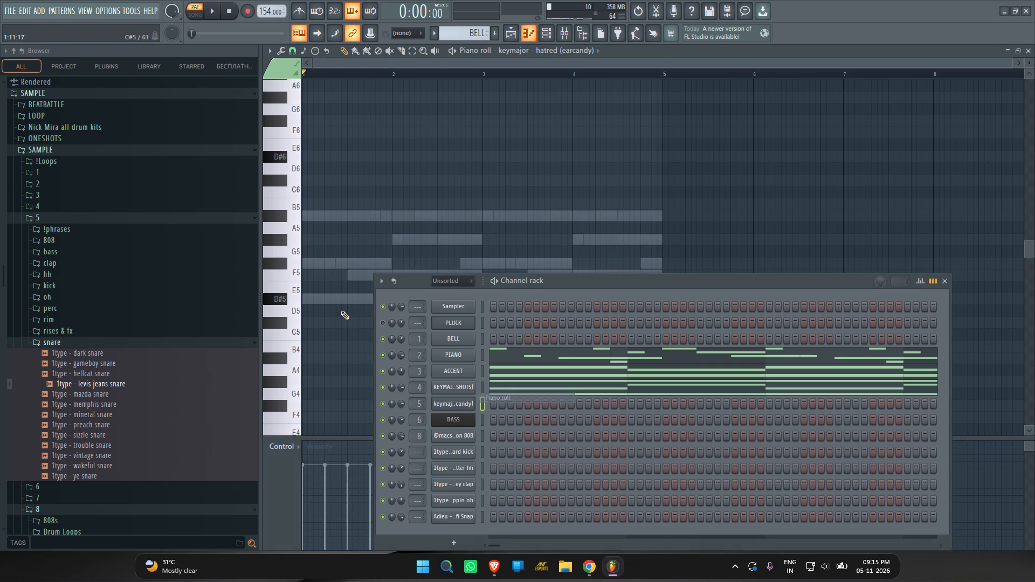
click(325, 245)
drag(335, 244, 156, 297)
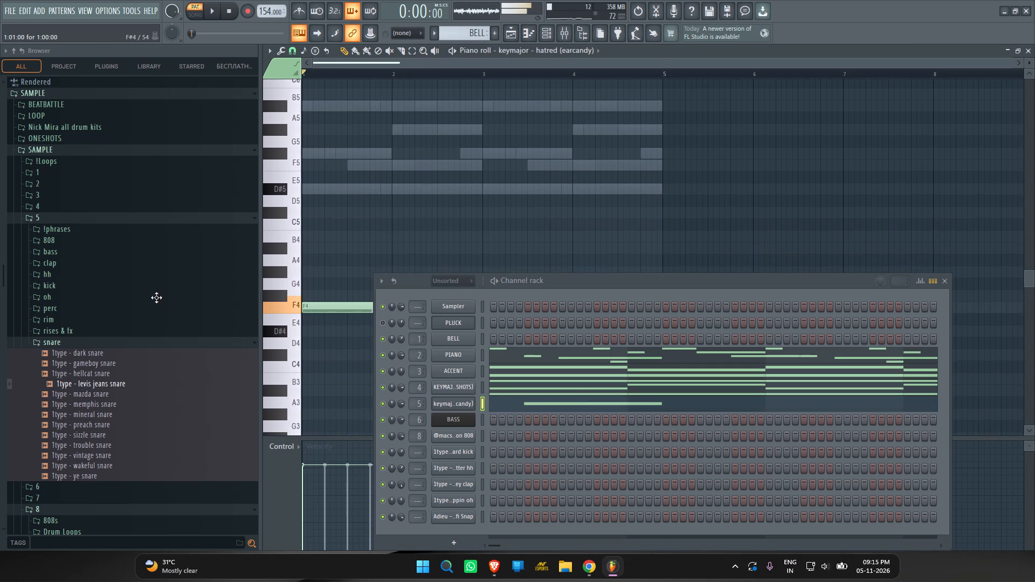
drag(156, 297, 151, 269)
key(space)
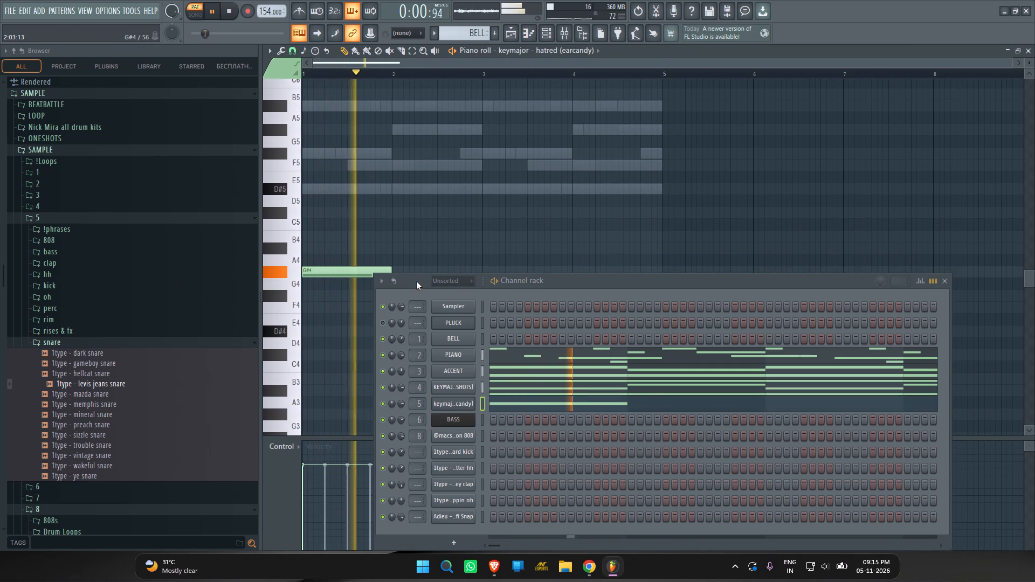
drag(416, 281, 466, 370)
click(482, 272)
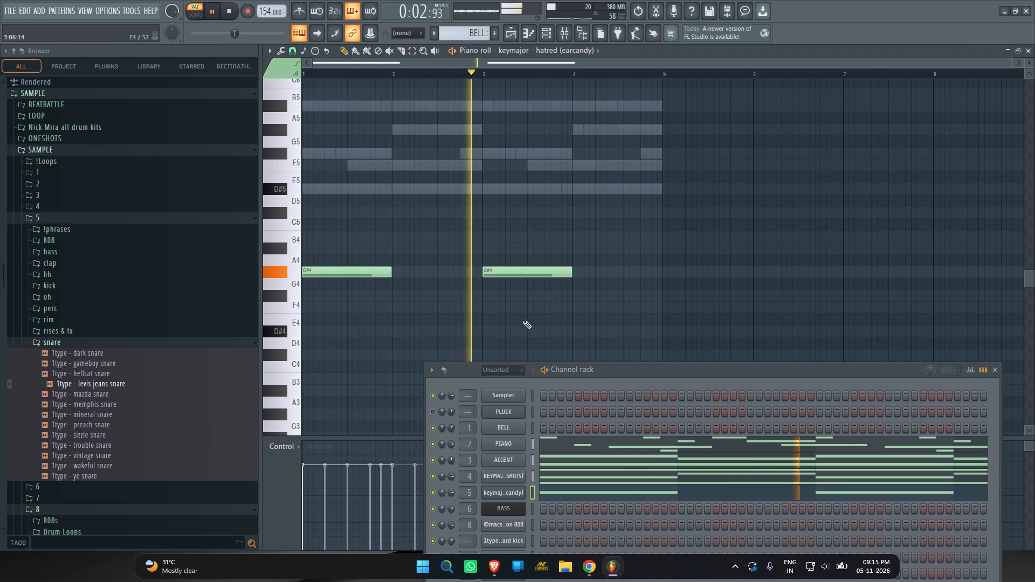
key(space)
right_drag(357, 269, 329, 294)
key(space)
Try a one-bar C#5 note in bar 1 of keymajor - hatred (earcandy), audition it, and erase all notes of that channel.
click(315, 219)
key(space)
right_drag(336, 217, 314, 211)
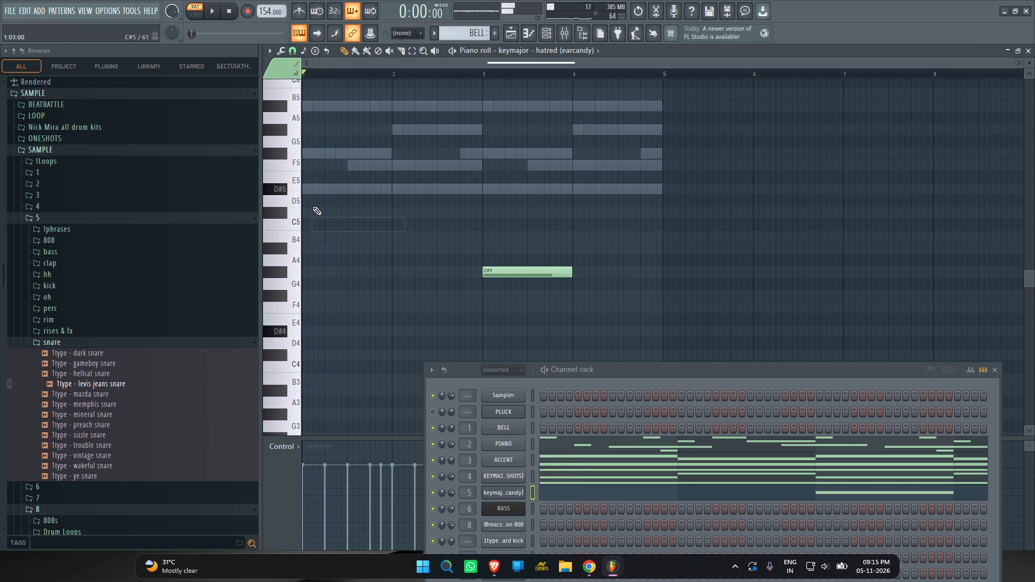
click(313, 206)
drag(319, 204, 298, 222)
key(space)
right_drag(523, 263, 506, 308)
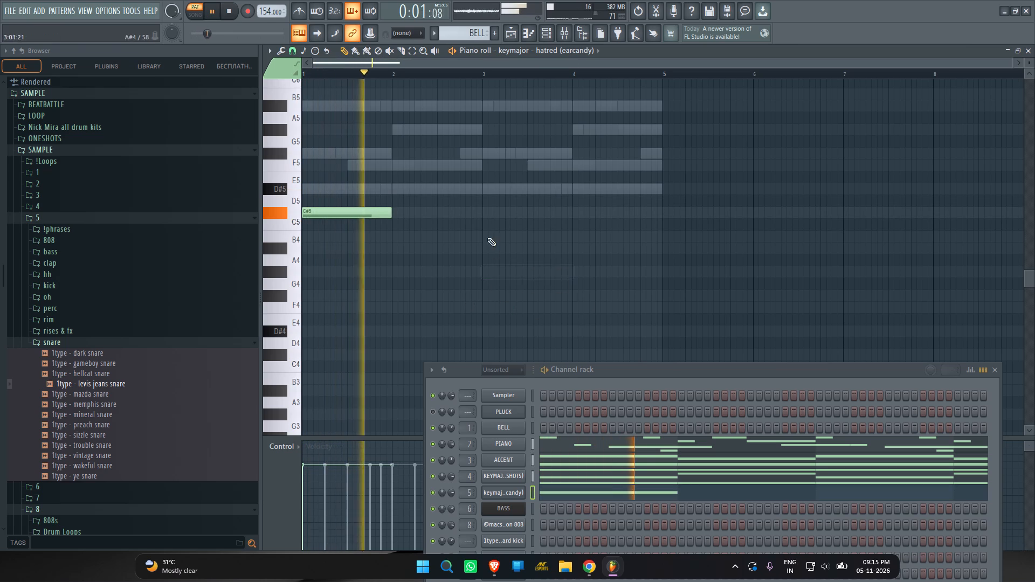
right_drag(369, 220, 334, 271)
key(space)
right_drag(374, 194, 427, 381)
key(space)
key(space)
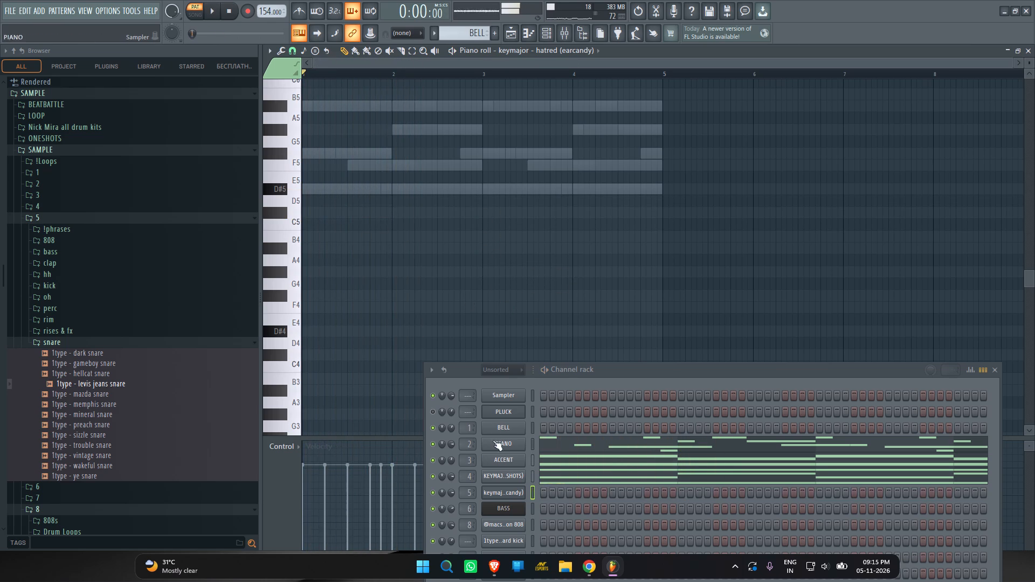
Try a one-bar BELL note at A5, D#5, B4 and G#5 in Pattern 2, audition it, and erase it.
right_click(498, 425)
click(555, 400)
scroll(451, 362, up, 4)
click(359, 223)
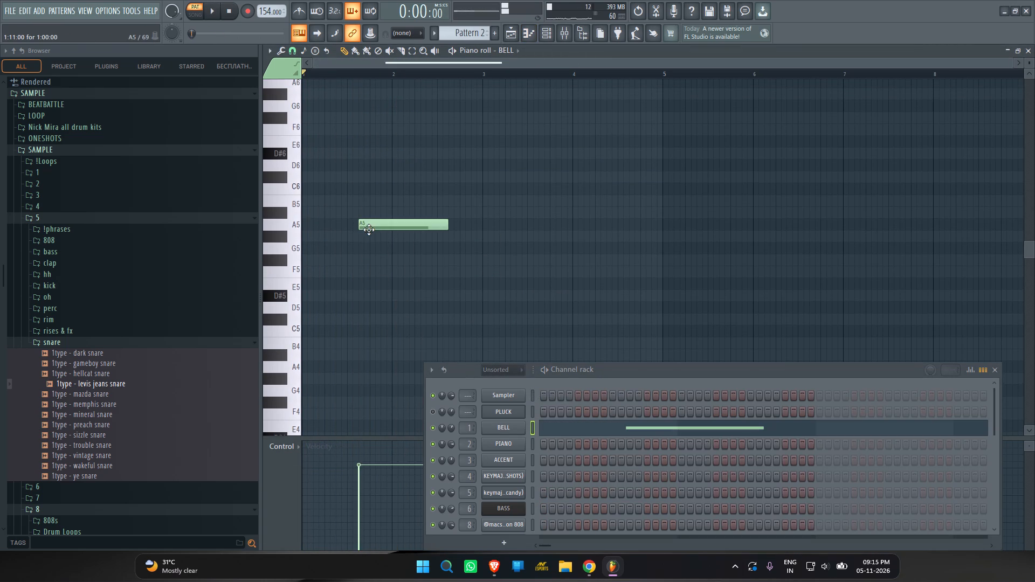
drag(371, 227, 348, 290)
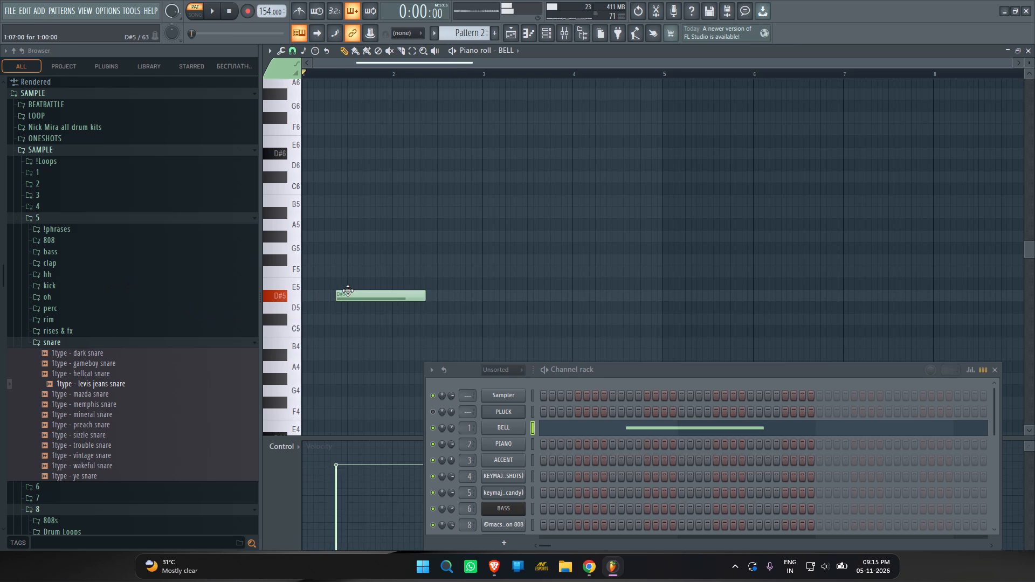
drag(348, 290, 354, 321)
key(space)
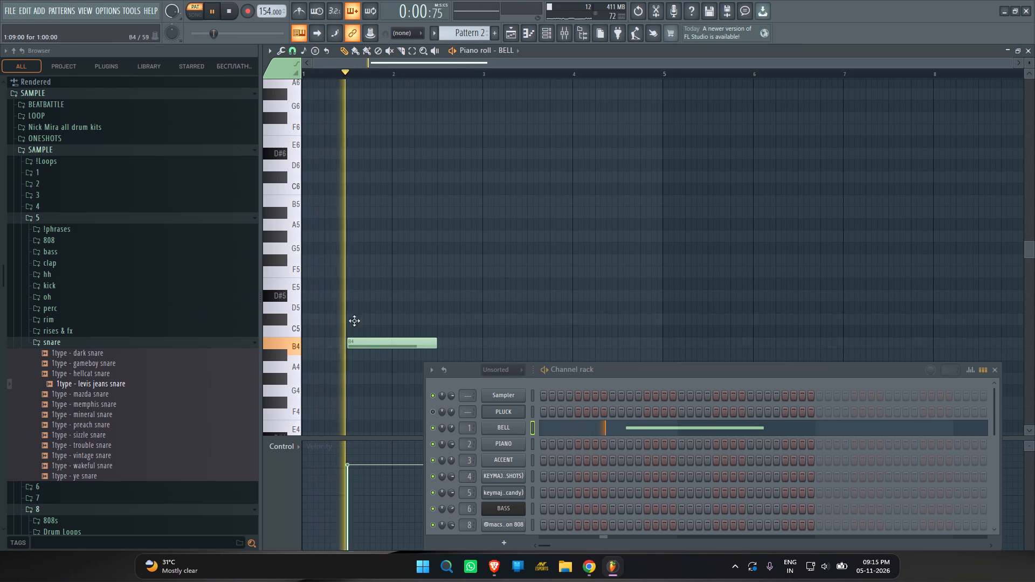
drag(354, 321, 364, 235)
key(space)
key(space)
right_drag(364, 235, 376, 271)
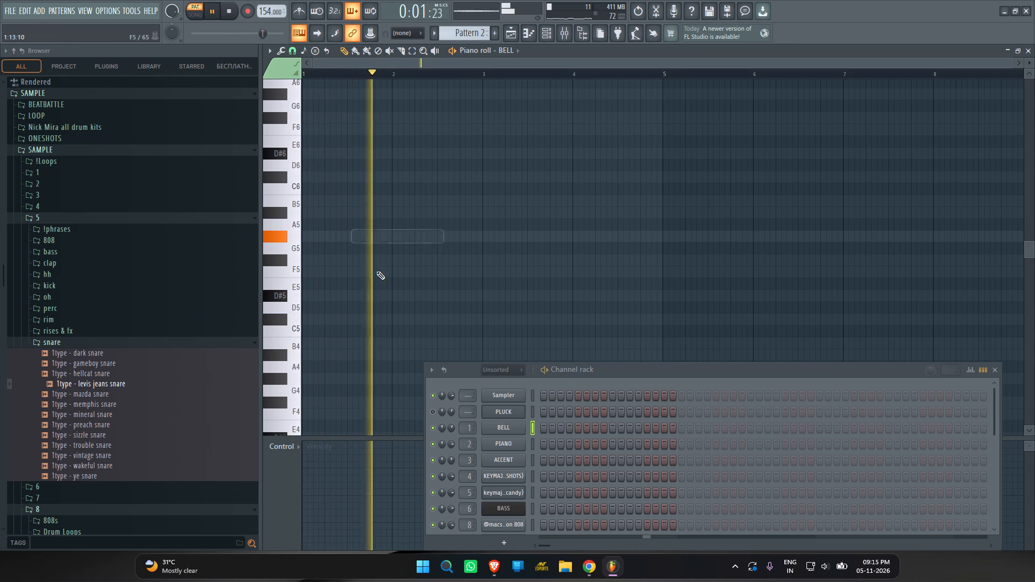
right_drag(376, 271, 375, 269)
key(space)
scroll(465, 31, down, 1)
Open the PLUCK channel in the piano roll.
right_click(495, 426)
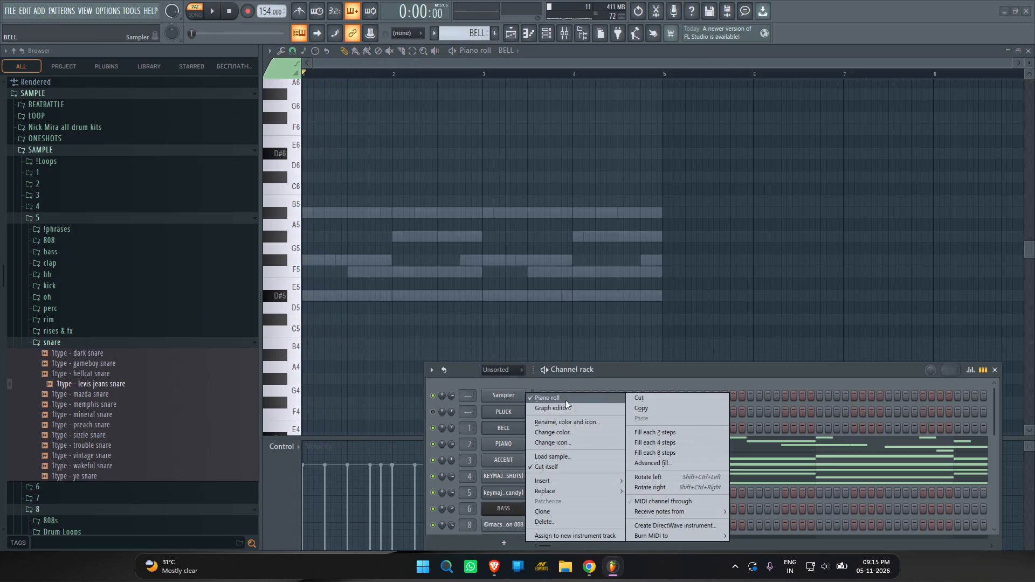
click(564, 400)
right_click(508, 415)
click(554, 399)
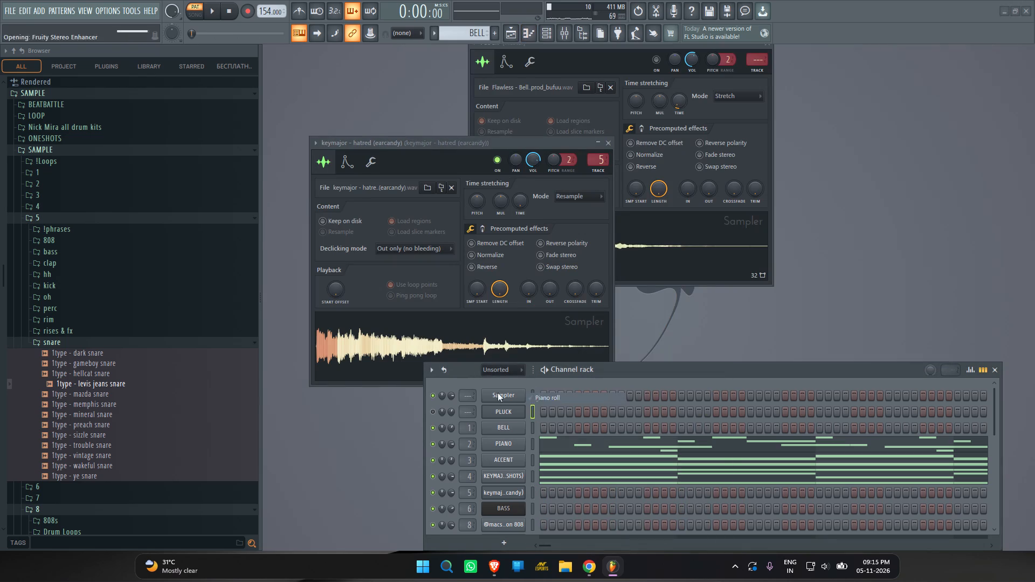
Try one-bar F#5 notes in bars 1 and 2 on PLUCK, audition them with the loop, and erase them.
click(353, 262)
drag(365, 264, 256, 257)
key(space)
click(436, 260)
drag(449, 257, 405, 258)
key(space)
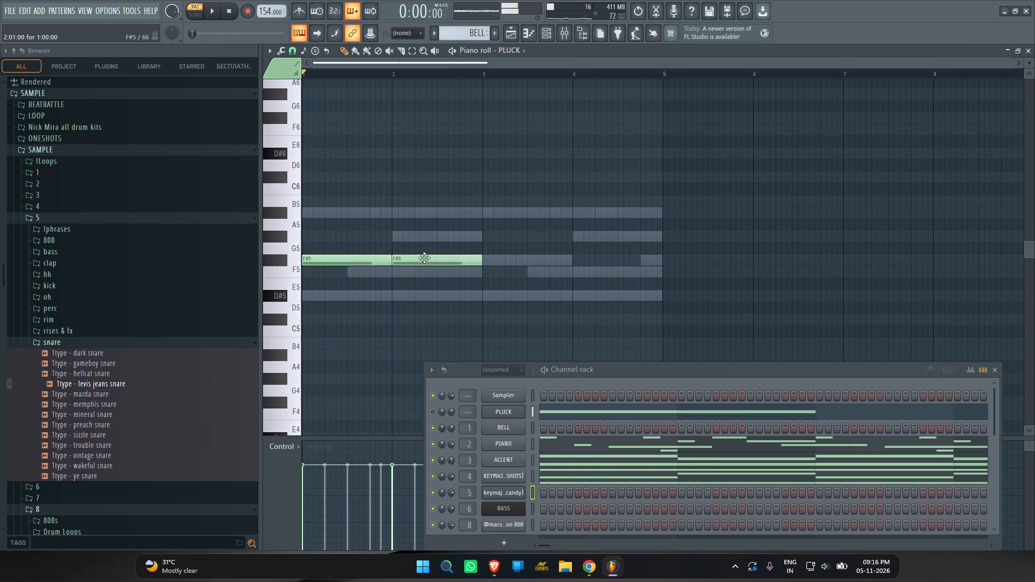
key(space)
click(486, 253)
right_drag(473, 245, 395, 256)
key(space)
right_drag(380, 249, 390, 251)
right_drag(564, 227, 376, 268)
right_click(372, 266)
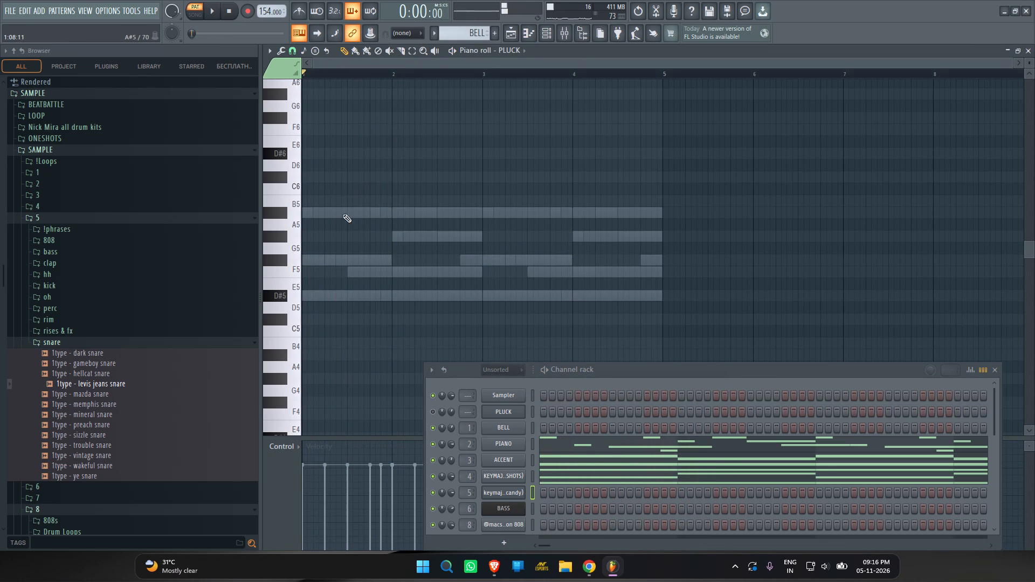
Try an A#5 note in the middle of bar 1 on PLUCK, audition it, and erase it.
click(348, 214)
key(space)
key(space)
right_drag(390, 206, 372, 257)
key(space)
Place a one-bar D#5 note from the middle of bar 1 on PLUCK, repeating it three times and trimming the last at bar 4's end.
click(357, 298)
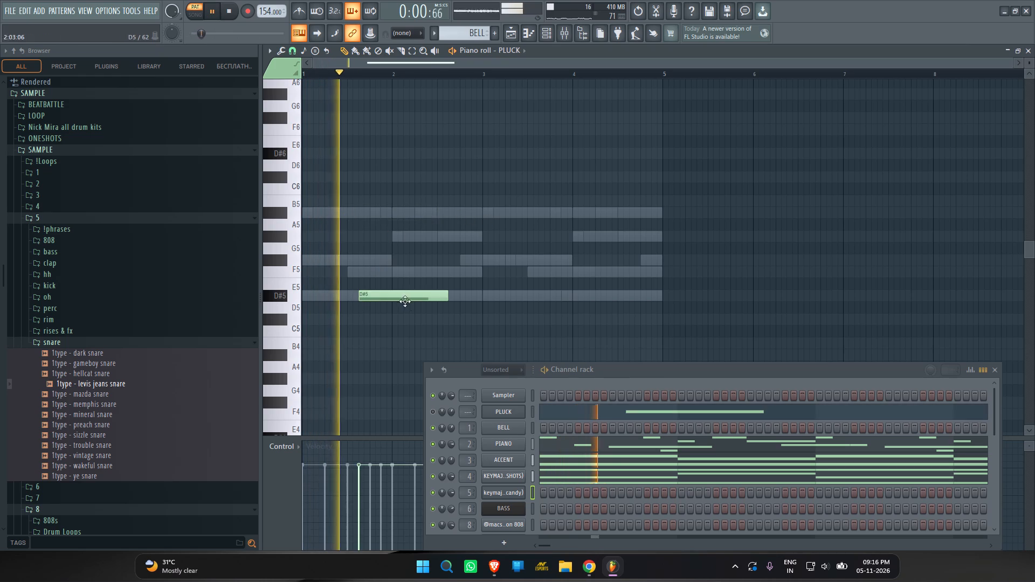
drag(402, 300, 387, 296)
key(space)
drag(391, 296, 396, 297)
ctrl+drag(458, 277, 398, 326)
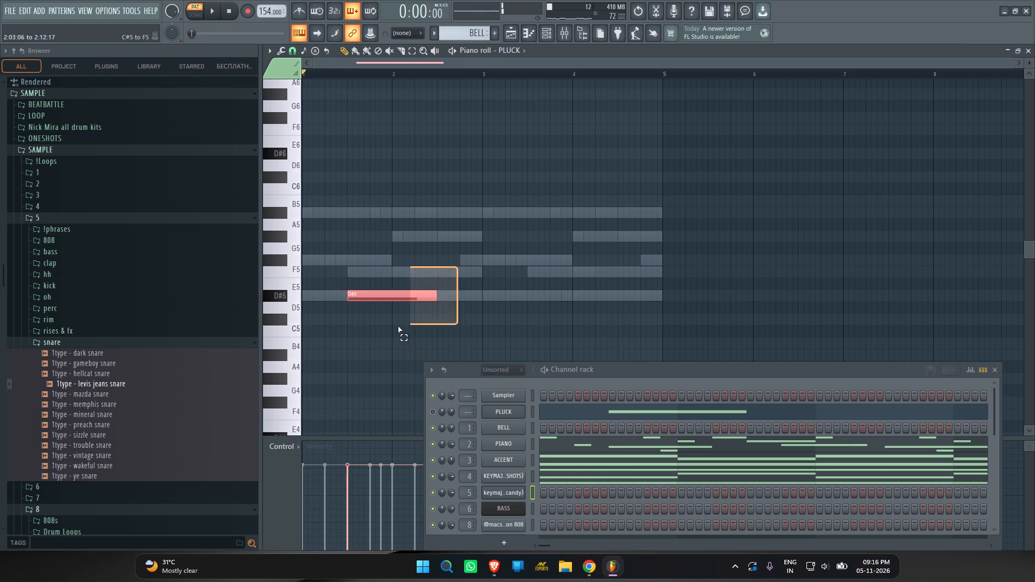
ctrl+drag(398, 326, 395, 327)
key(ctrl+b)
key(ctrl+b)
key(ctrl+b)
right_drag(670, 287, 671, 293)
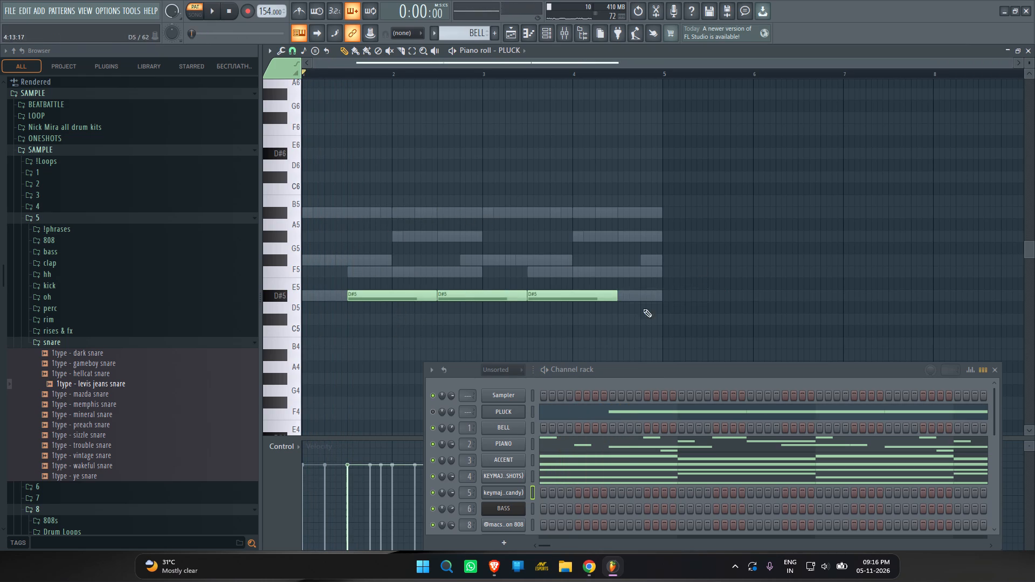
drag(621, 289, 620, 295)
drag(642, 285, 638, 305)
key(space)
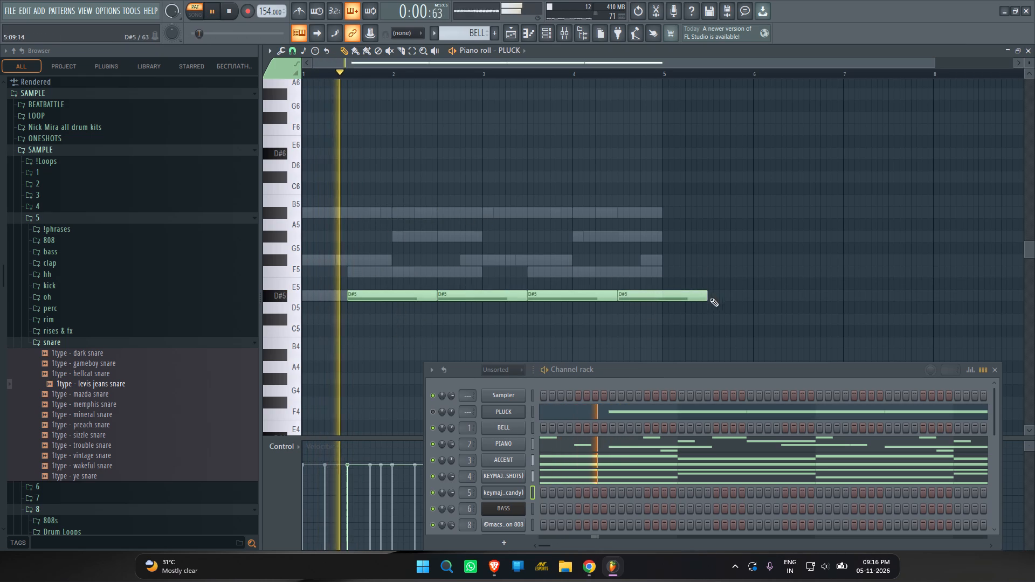
drag(705, 295, 658, 311)
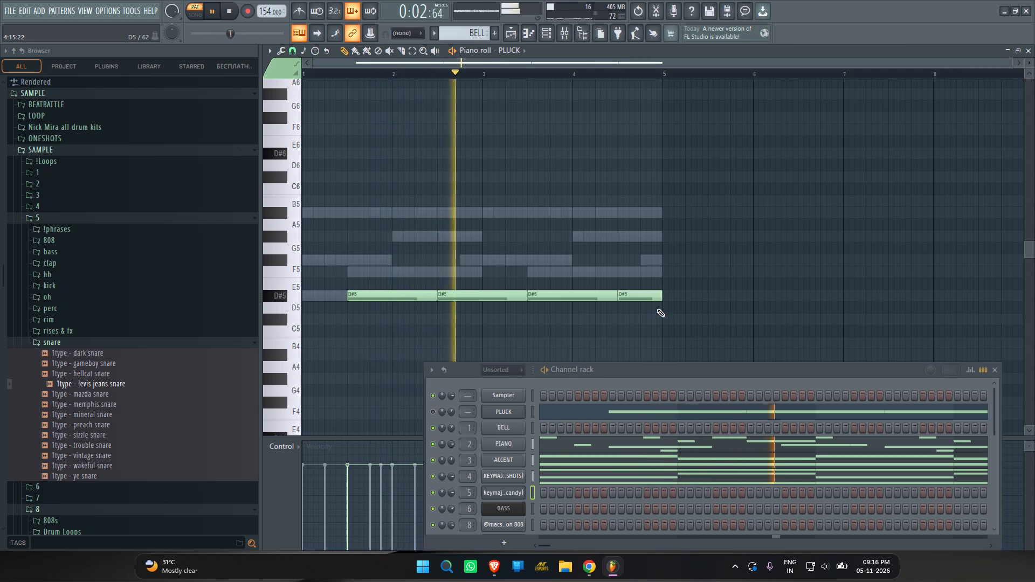
Unmute the PLUCK channel and audition its D#5 notes with the four-bar loop.
key(space)
key(space)
key(space)
key(space)
key(space)
click(429, 412)
key(space)
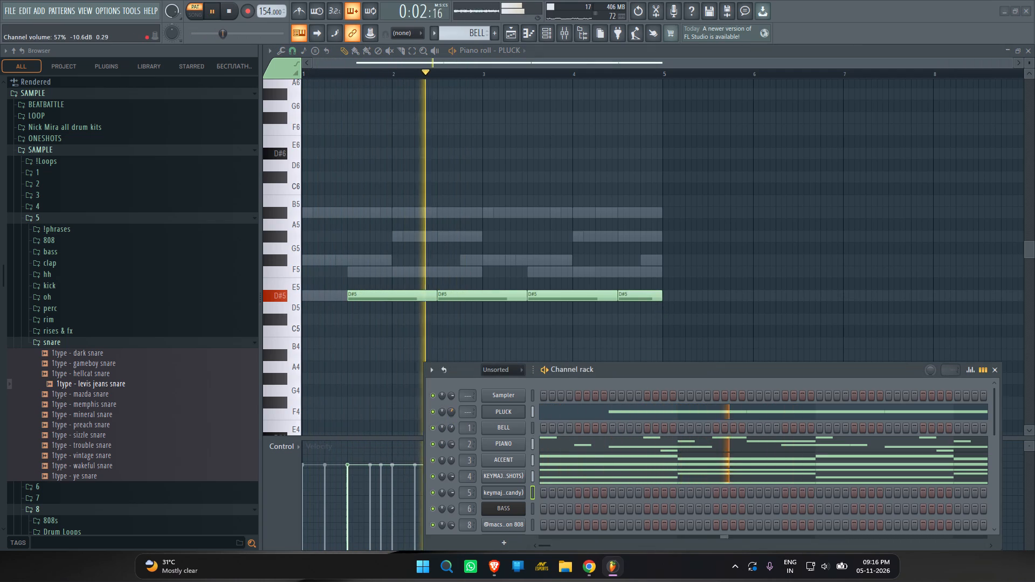
right_click(496, 308)
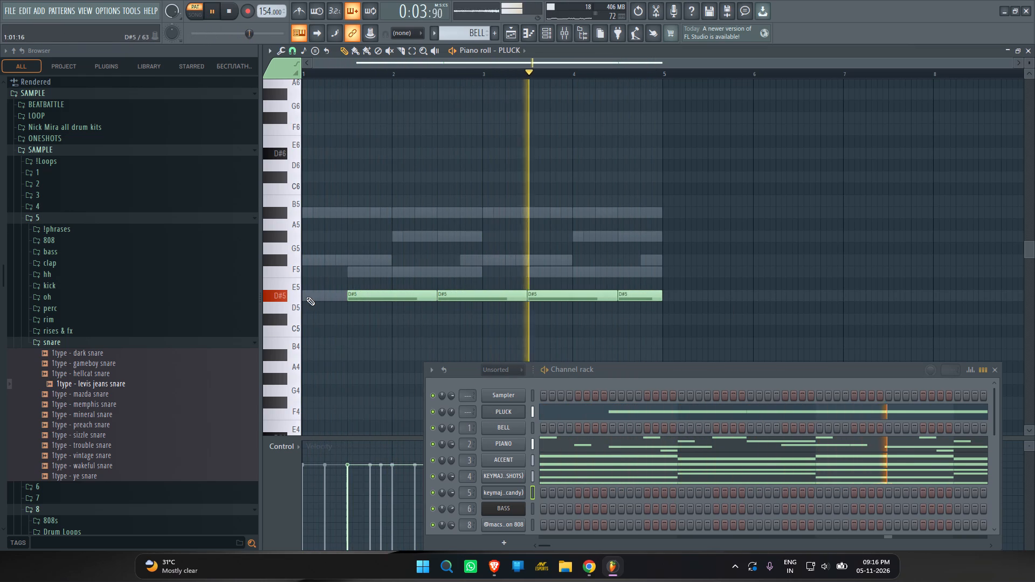
ctrl+scroll(698, 328, down, 3)
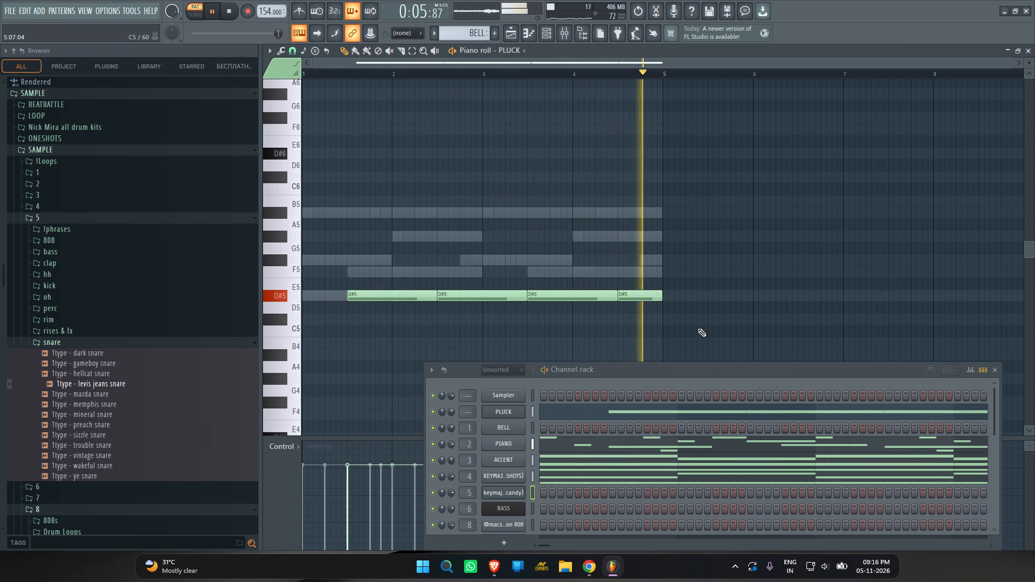
ctrl+scroll(696, 325, down, 4)
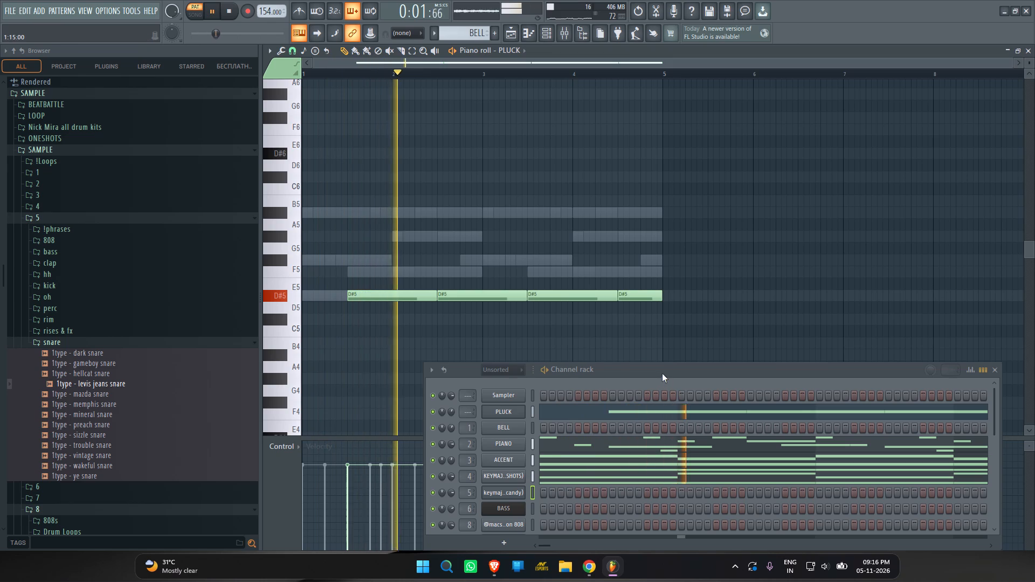
Lower the PLUCK channel's volume while the loop plays.
drag(661, 373, 512, 213)
drag(304, 253, 300, 262)
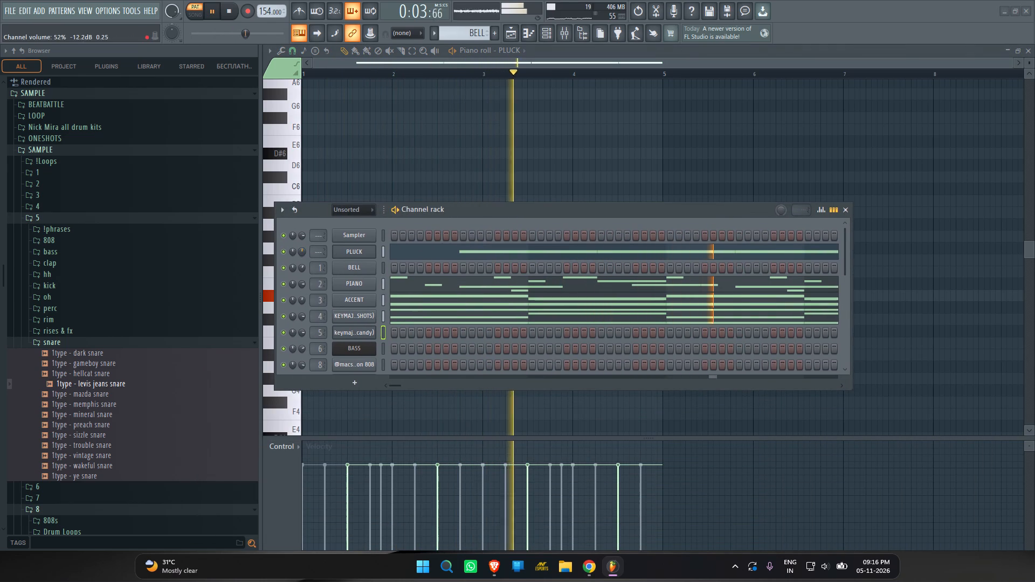
drag(300, 262, 299, 272)
Place a half-bar D#5 note at the start of bar 1 on the Amiri Skeleton 808 channel and audition it.
scroll(358, 316, down, 3)
right_click(365, 314)
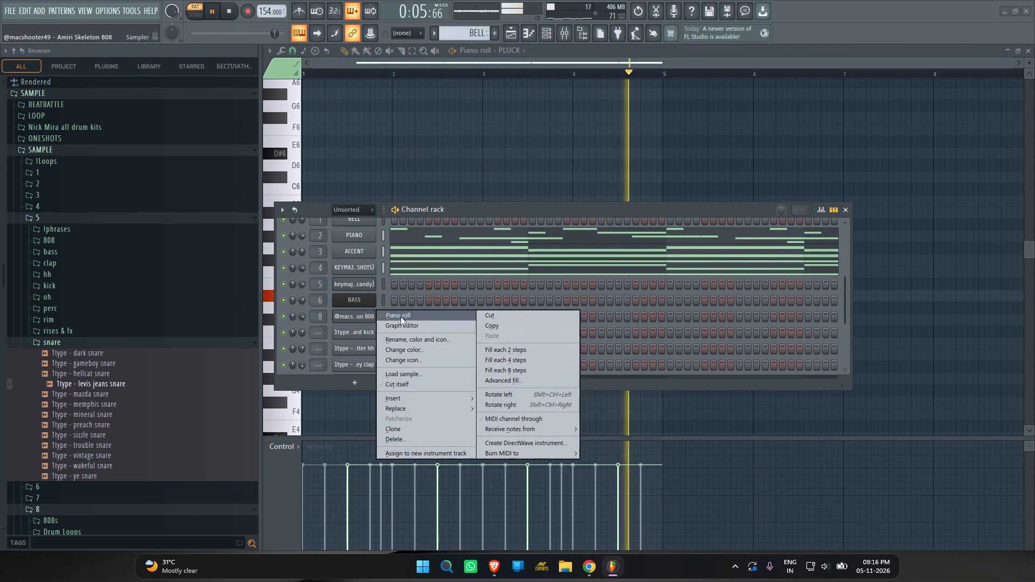
click(403, 316)
key(space)
drag(463, 209, 535, 385)
key(space)
click(334, 285)
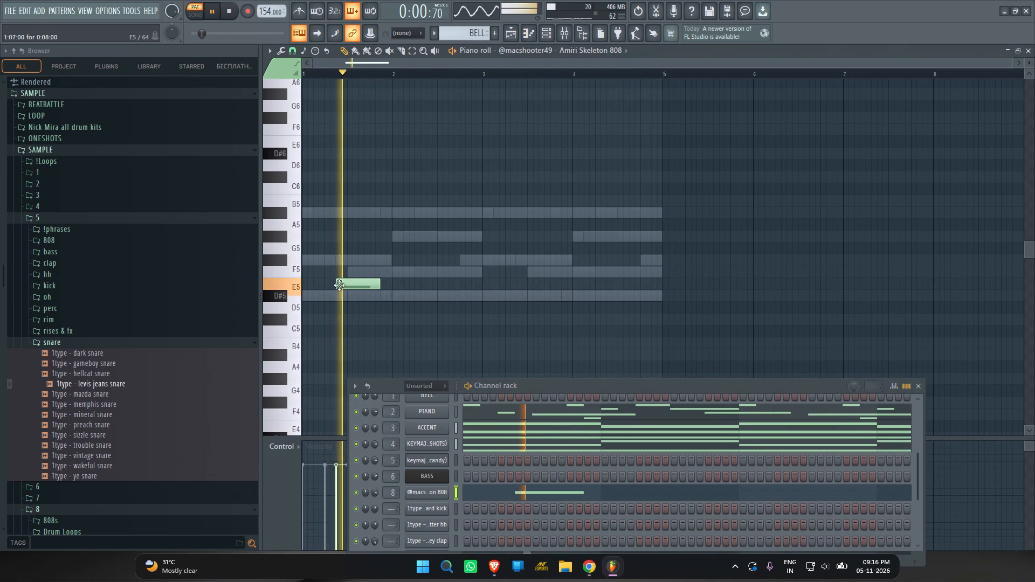
drag(339, 285, 260, 306)
key(space)
key(space)
key(space)
key(space)
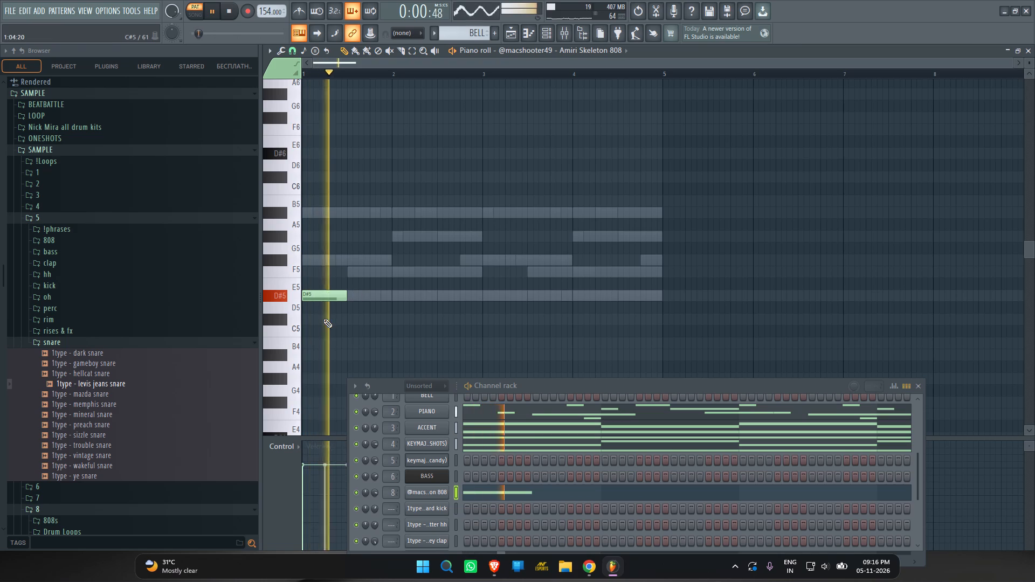
Slice the 808's D#5 note at half a beat and one beat into three notes, and audition the rhythm.
ctrl+scroll(334, 317, up, 2)
key(ctrl+space)
key(space)
key(space)
key(space)
key(space)
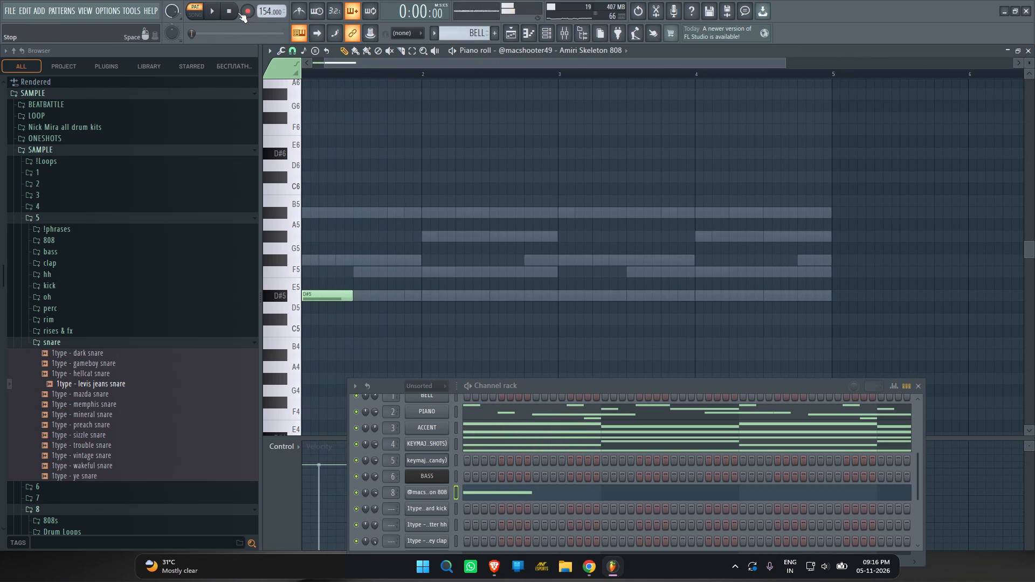
double_click(230, 10)
shift+right_drag(381, 275, 495, 244)
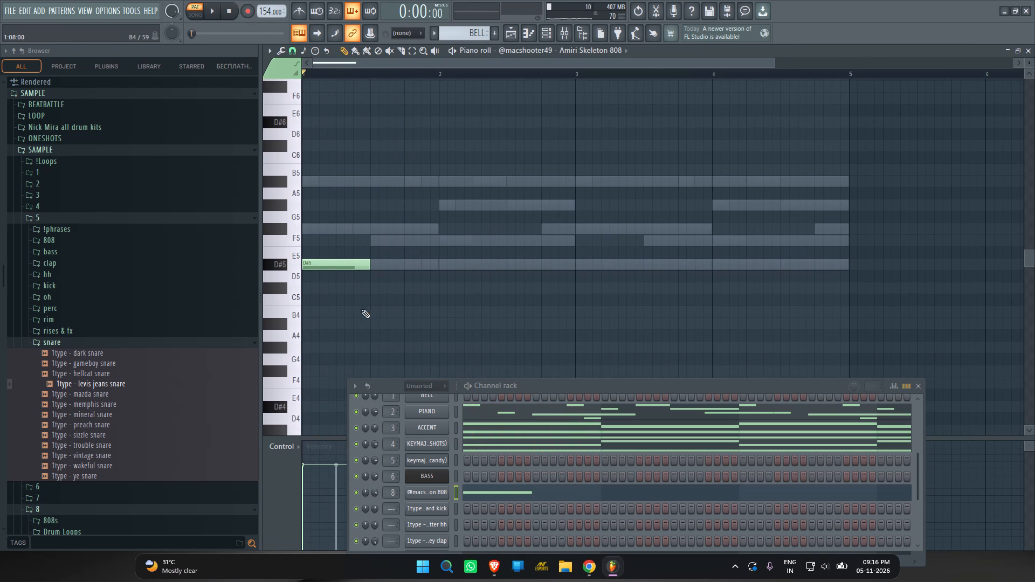
shift+drag(339, 332, 322, 246)
shift+drag(354, 303, 340, 255)
right_click(448, 308)
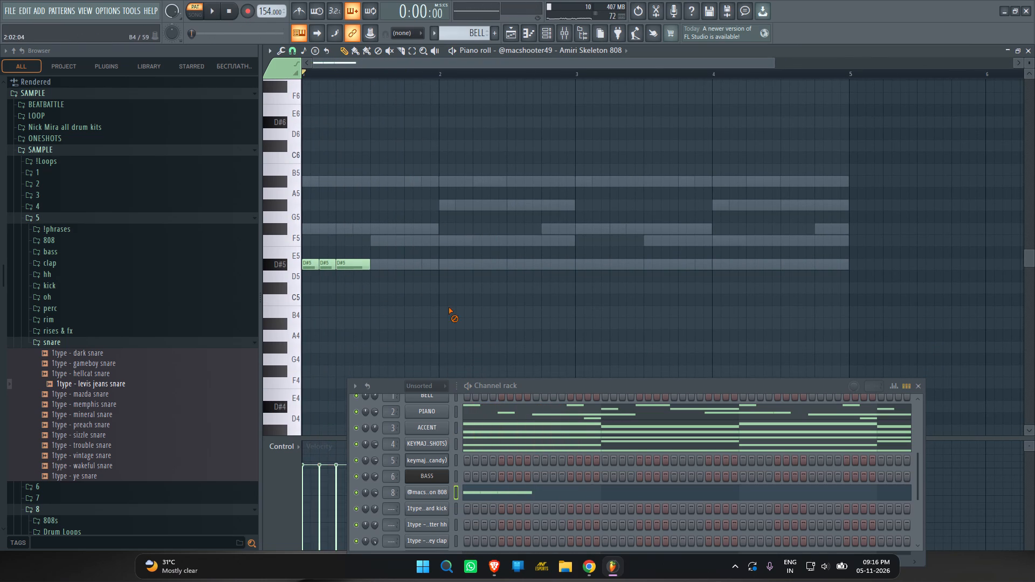
key(space)
key(space)
key(space)
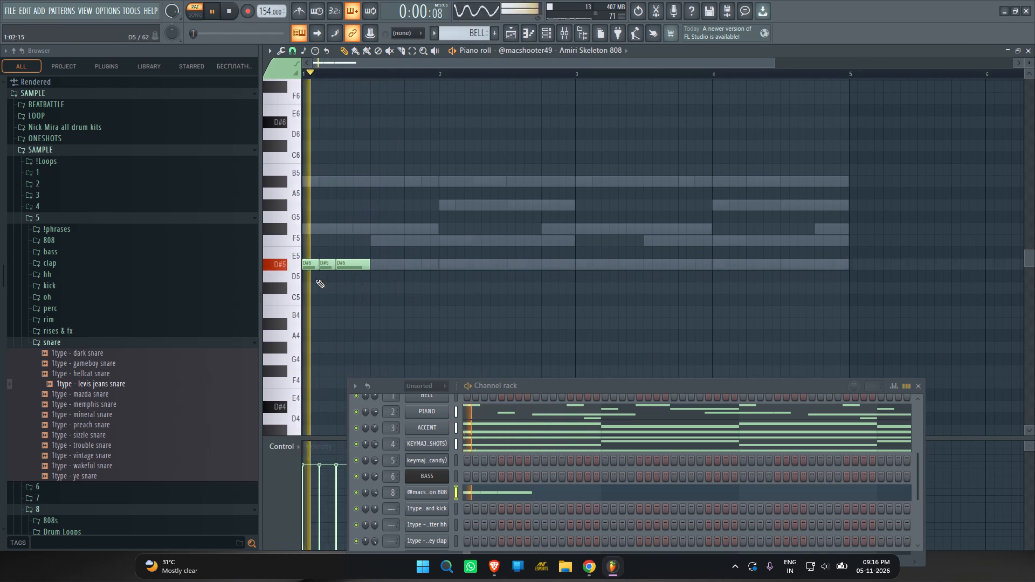
Slice the 808's first two D#5 notes into quarter-beat pieces, delete the fourth piece, and audition the rhythm.
key(space)
shift+drag(356, 325, 307, 218)
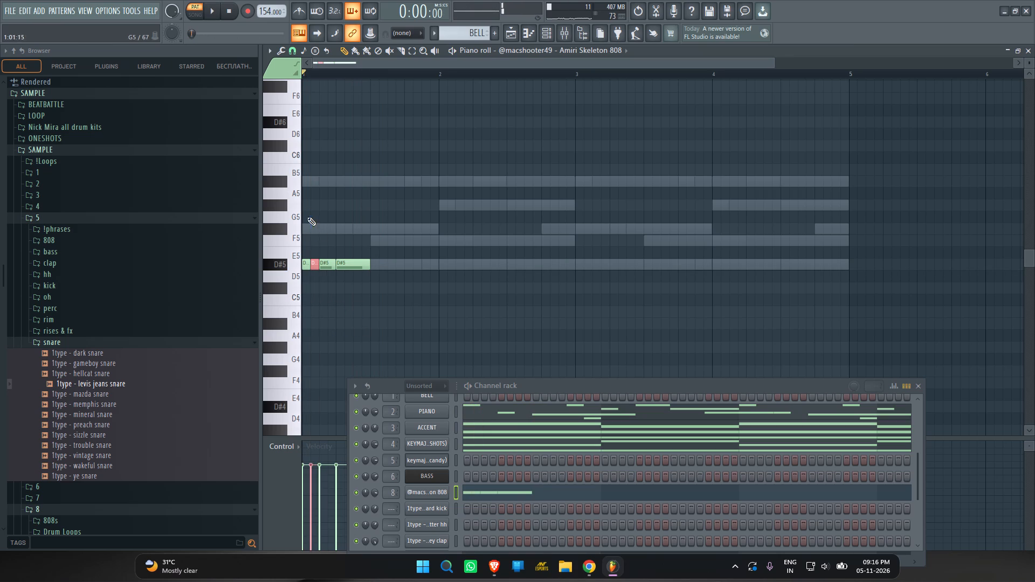
key(space)
right_click(391, 329)
key(space)
key(space)
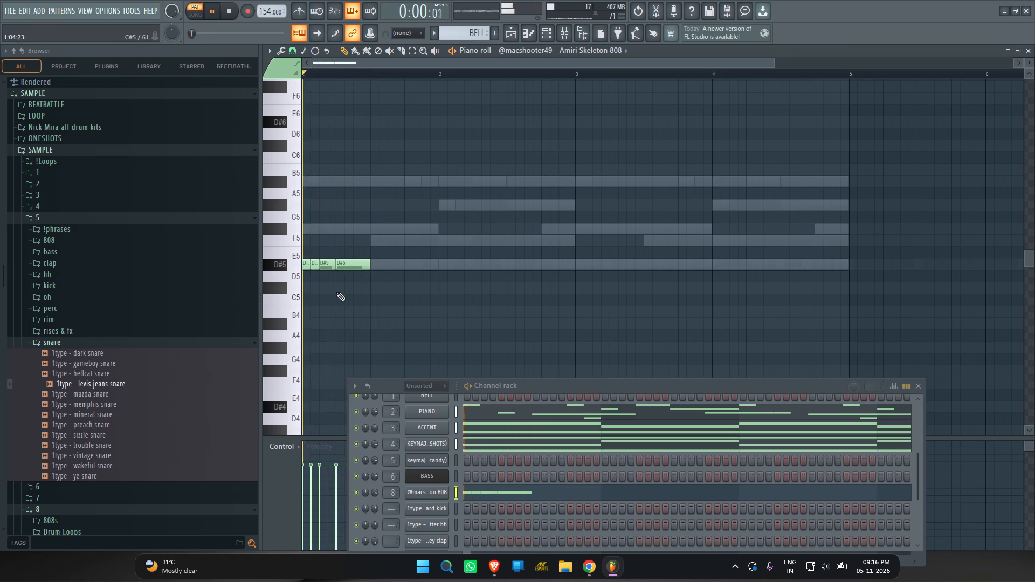
key(space)
shift+drag(342, 307, 324, 242)
key(space)
right_click(396, 312)
key(space)
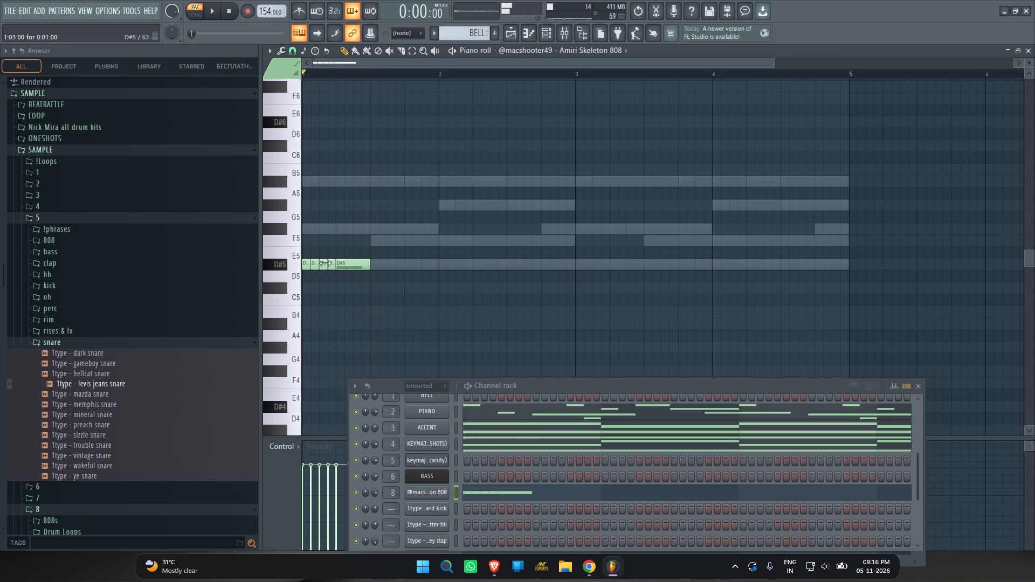
right_drag(329, 261, 330, 274)
key(space)
key(space)
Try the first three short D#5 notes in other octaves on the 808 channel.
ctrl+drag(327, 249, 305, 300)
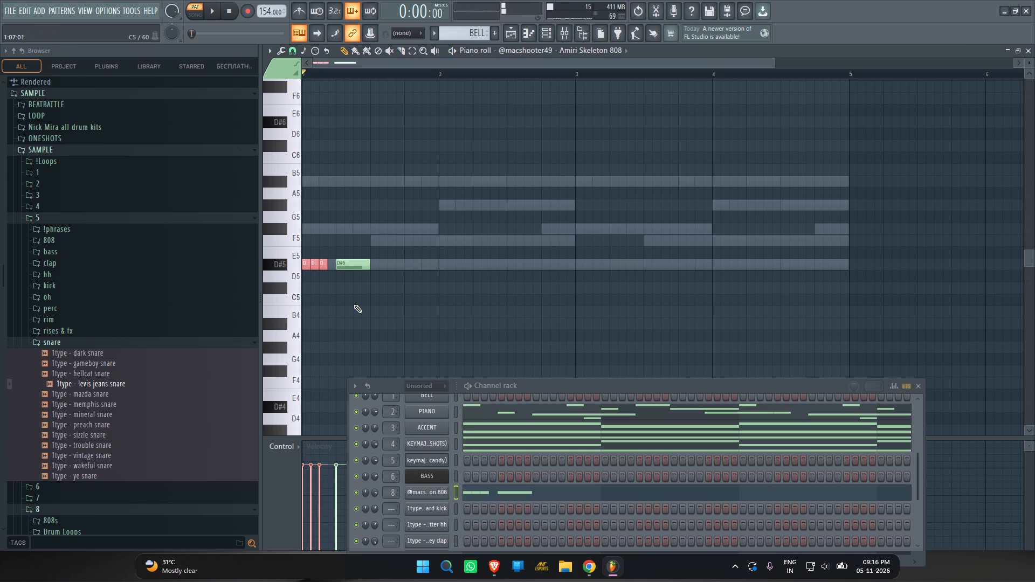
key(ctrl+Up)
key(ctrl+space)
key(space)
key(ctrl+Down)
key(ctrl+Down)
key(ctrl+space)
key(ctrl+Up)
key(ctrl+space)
Restart the loop several times to listen to the opening 808 rhythm.
key(space)
key(space)
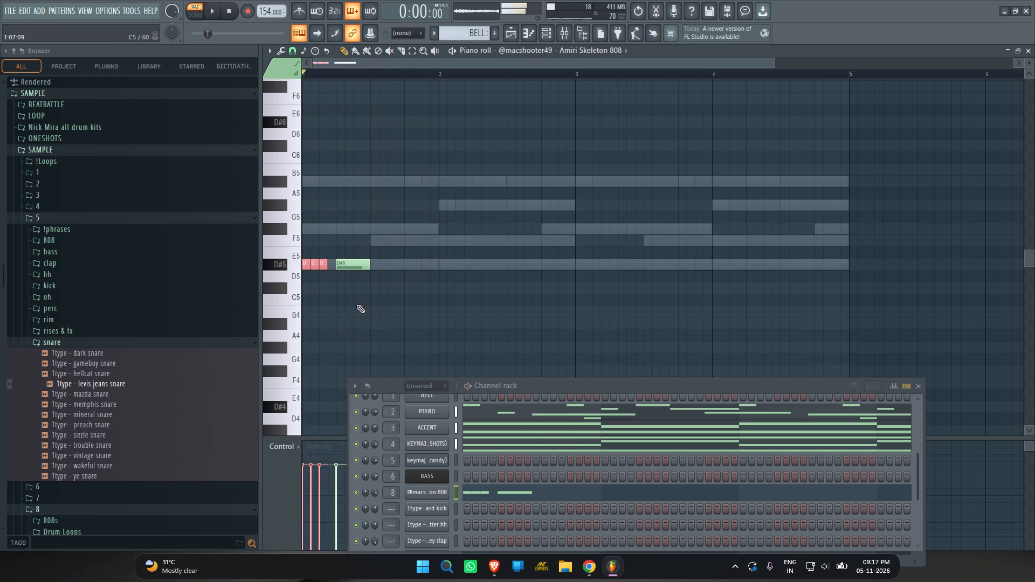
key(space)
key(space)
key(space)
key(space)
click(228, 16)
key(space)
key(space)
key(space)
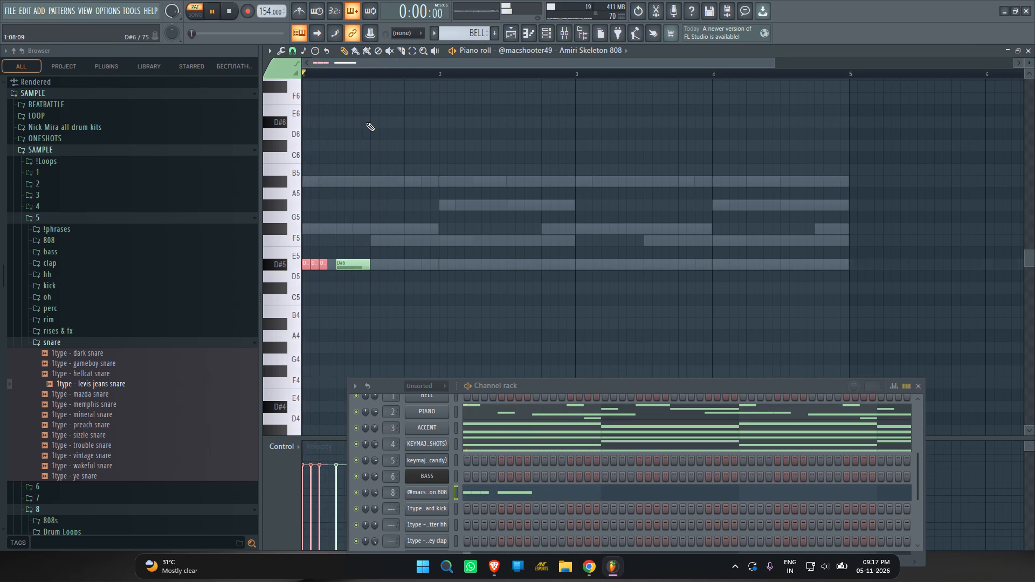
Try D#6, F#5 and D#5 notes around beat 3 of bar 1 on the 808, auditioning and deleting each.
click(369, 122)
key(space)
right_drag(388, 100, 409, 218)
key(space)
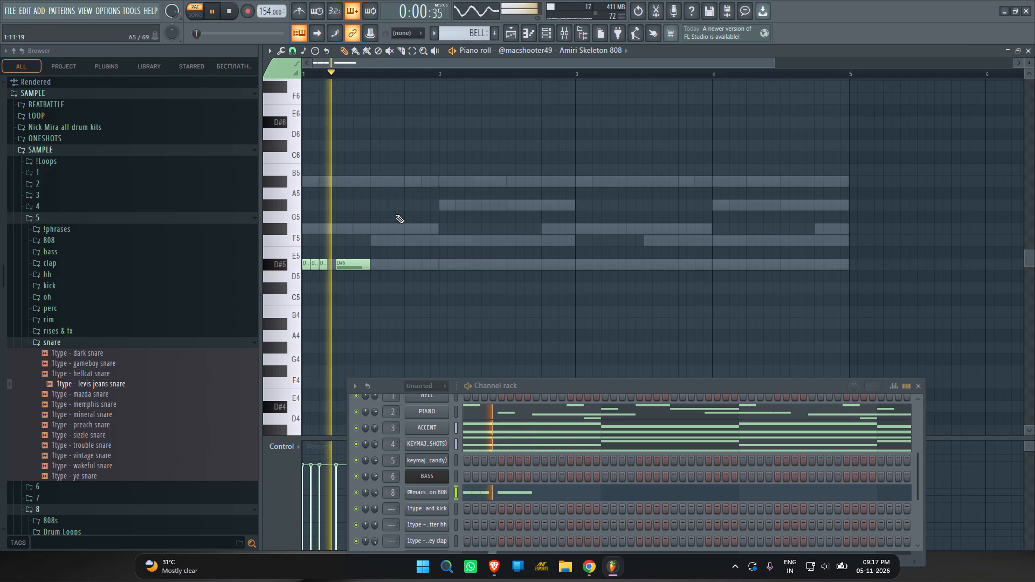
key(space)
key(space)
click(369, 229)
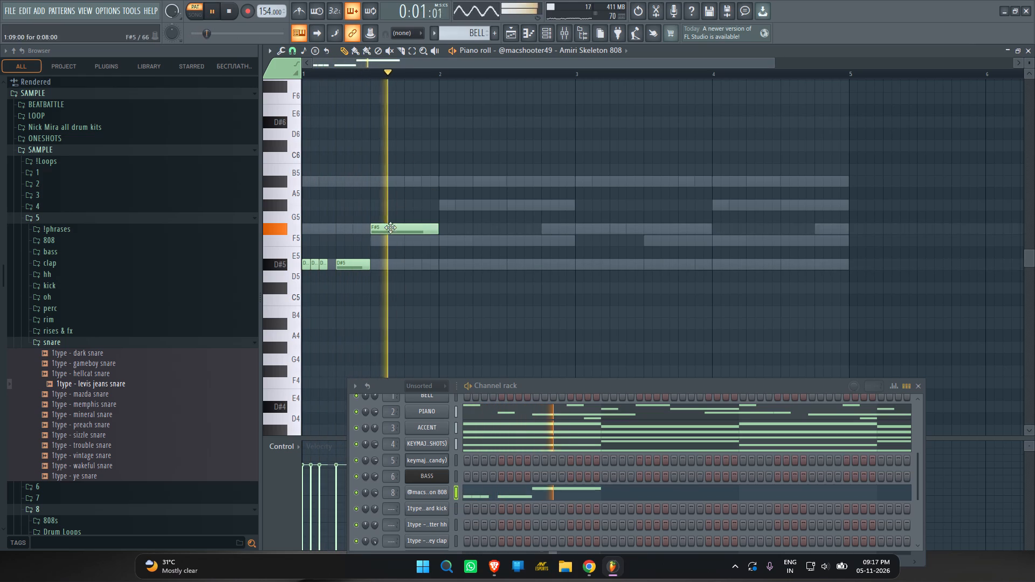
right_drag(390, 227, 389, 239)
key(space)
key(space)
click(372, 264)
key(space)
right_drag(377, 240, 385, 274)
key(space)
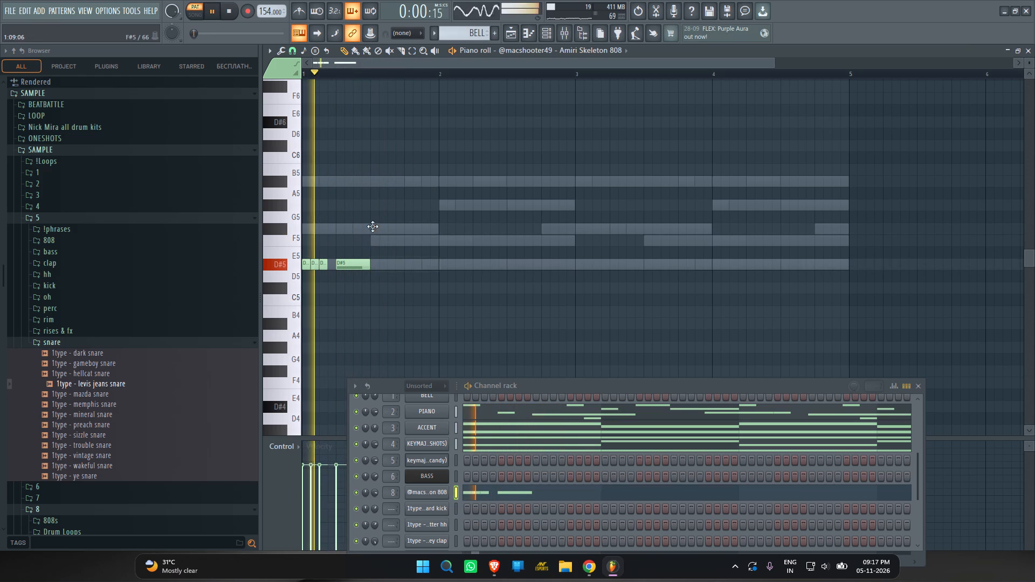
Place a half-bar F#5 note on beat 3 of bar 1 and three-quarter-beat D#5 notes on beats 1 and 2 of bar 2.
click(372, 226)
click(439, 268)
key(space)
drag(501, 267, 496, 276)
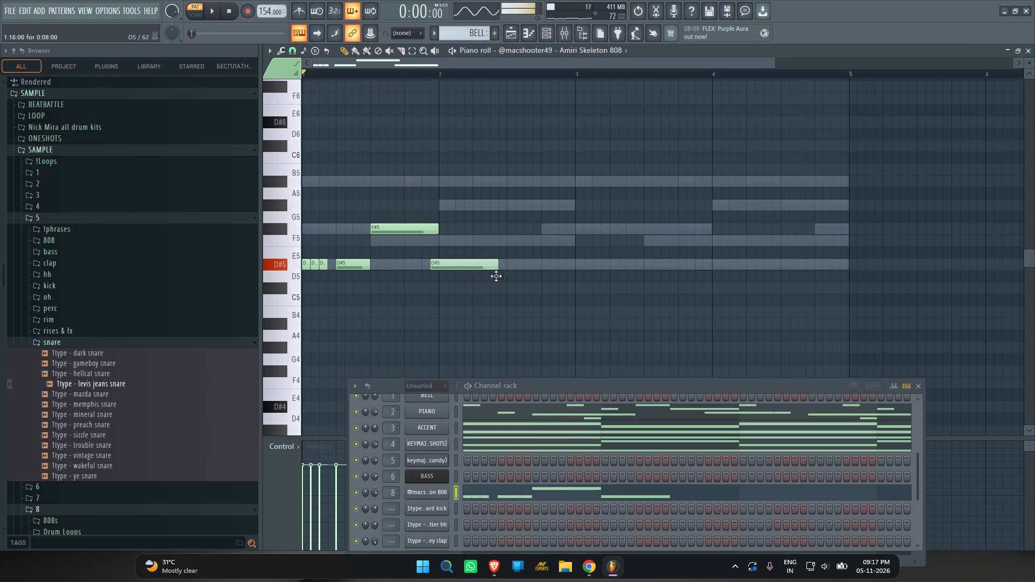
drag(496, 276, 500, 275)
drag(505, 266, 466, 272)
click(475, 265)
key(space)
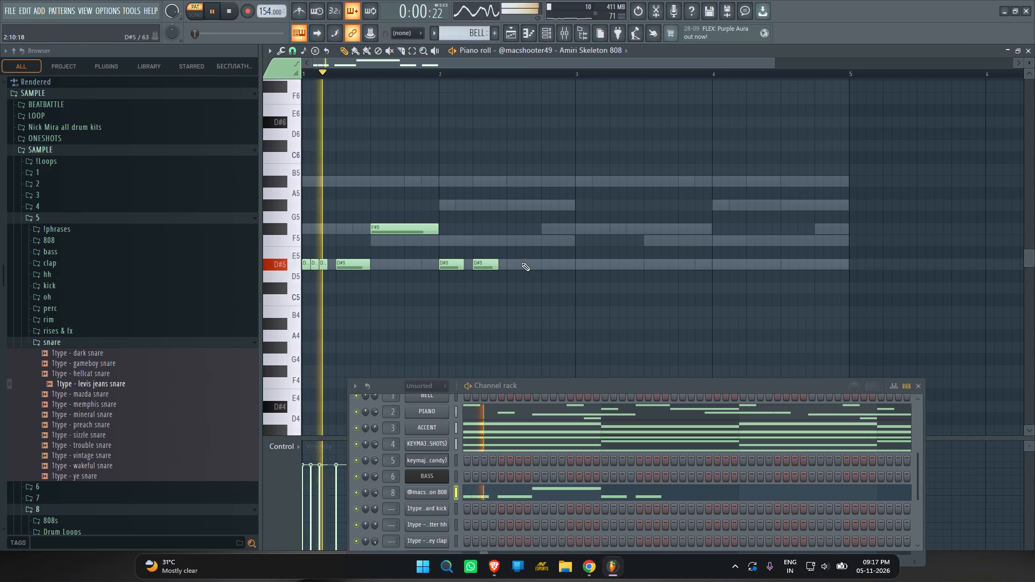
Place a D#5 note on beat 3 of bar 2, shorten it to half a beat, and add another half-beat D#5 directly after.
click(509, 261)
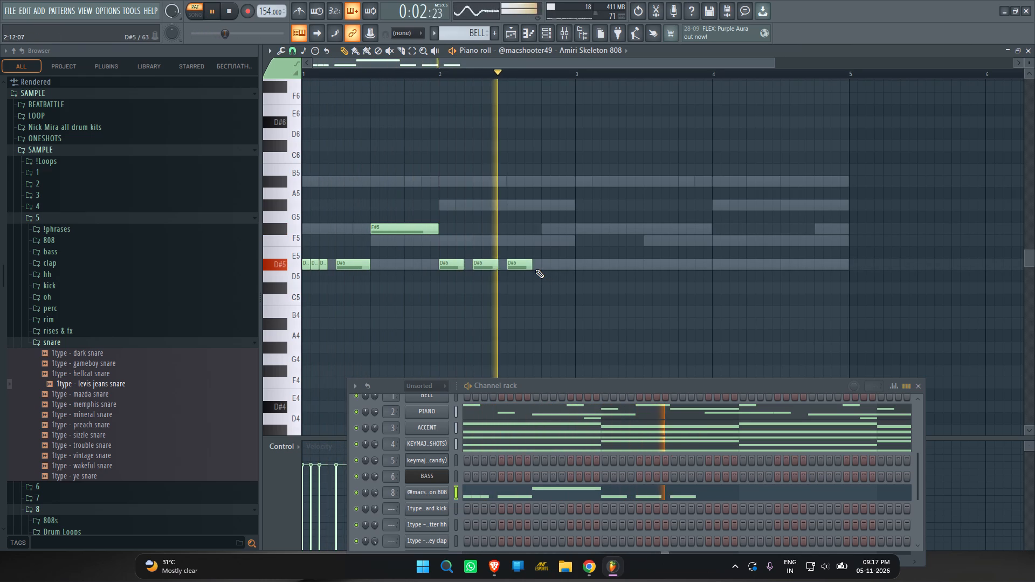
key(space)
key(space)
drag(528, 268, 522, 269)
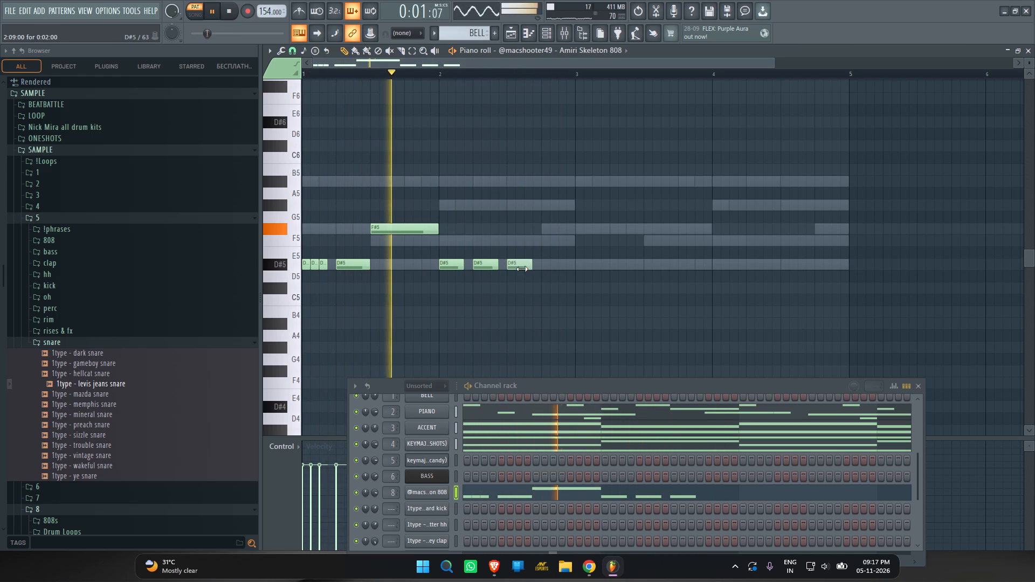
drag(522, 269, 521, 269)
click(523, 265)
click(528, 268)
key(space)
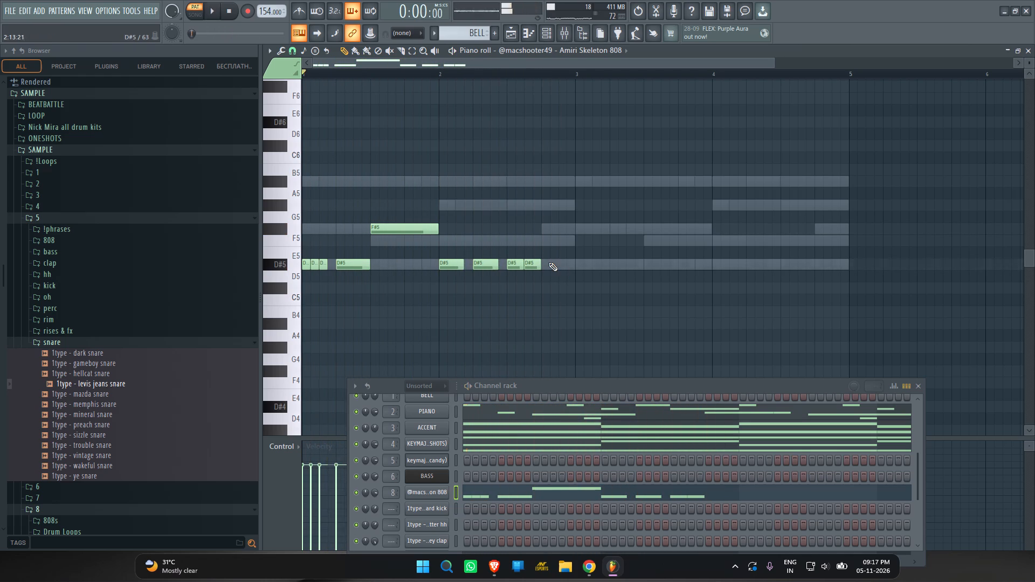
key(space)
Add a half-beat F5 note at the end of bar 2, trying the last D#5 on beat 4 before moving it back.
drag(533, 262, 548, 269)
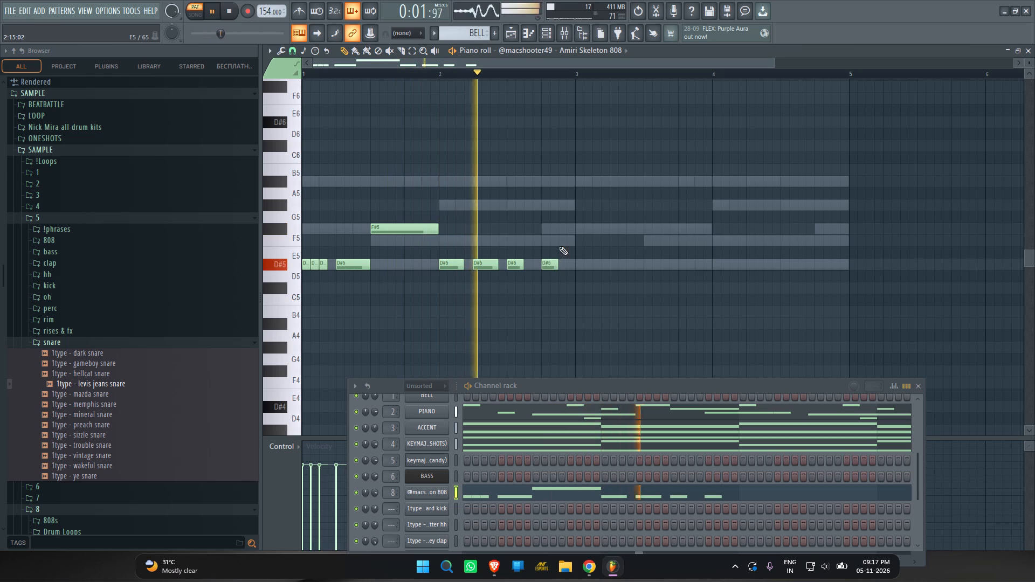
click(557, 242)
key(space)
key(space)
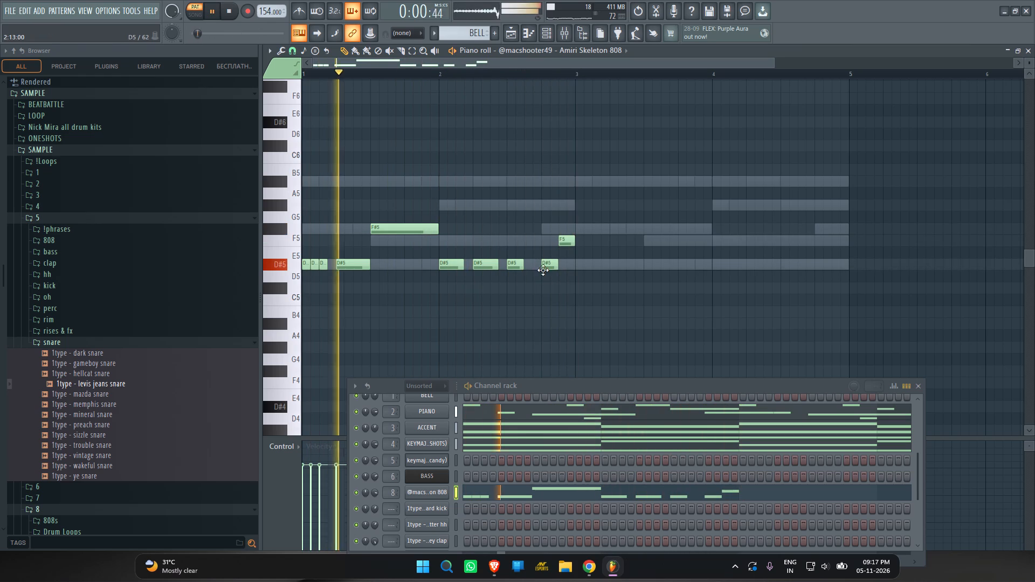
drag(546, 267, 529, 269)
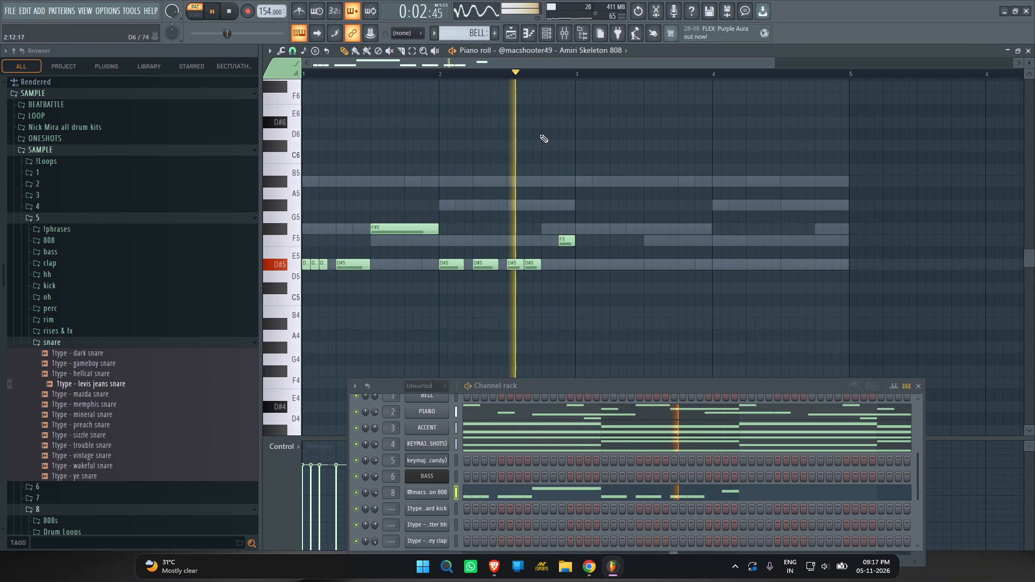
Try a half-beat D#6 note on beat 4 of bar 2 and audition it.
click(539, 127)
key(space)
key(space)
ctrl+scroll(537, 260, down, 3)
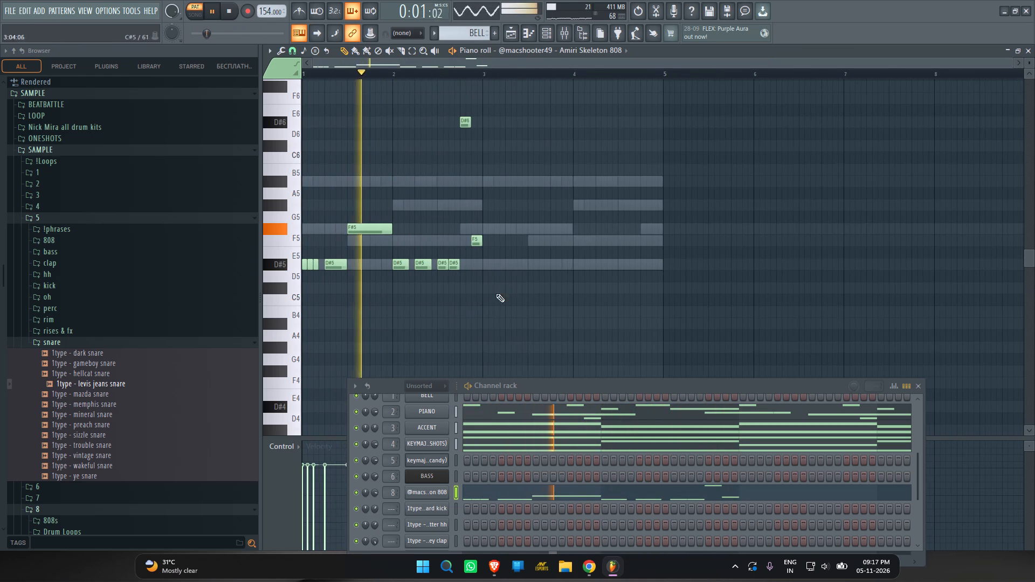
Adjust the Amiri Skeleton 808 channel's volume slightly while the loop plays.
drag(371, 492, 371, 484)
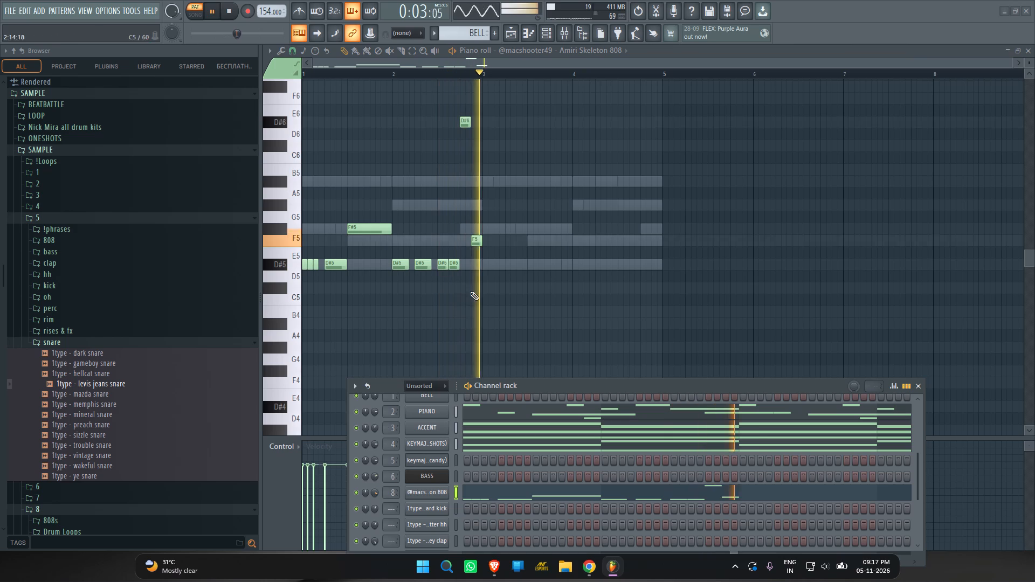
key(space)
key(space)
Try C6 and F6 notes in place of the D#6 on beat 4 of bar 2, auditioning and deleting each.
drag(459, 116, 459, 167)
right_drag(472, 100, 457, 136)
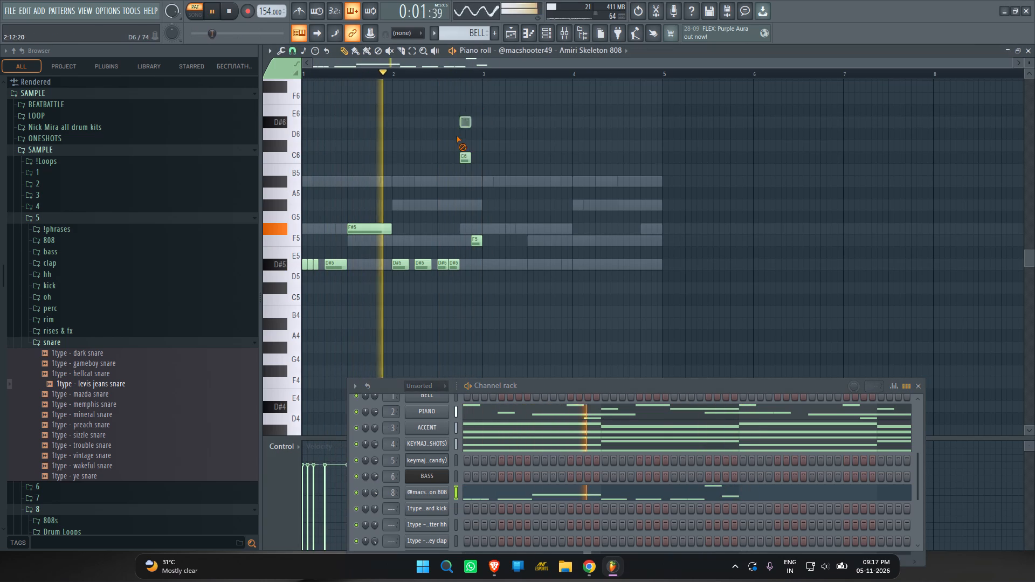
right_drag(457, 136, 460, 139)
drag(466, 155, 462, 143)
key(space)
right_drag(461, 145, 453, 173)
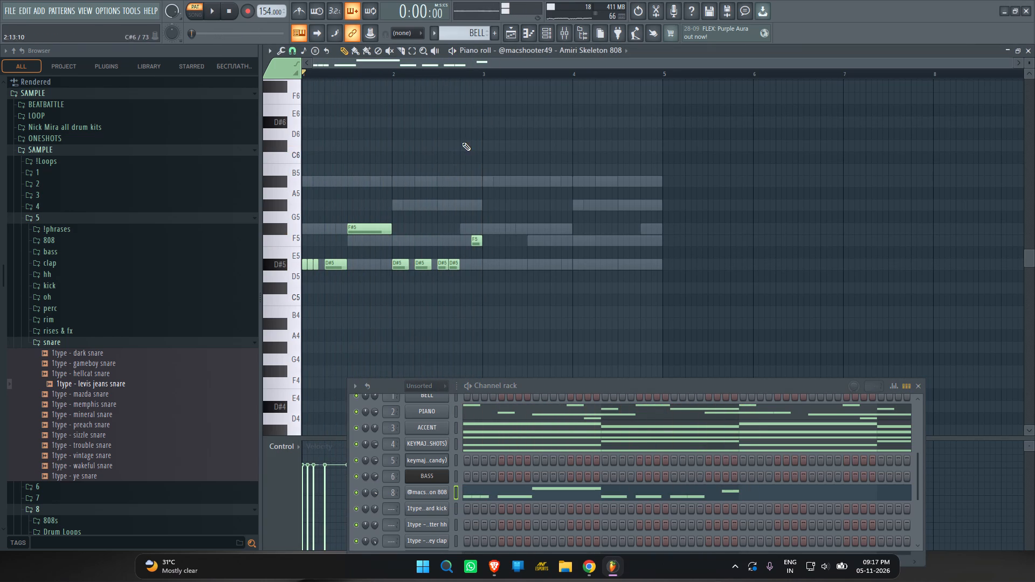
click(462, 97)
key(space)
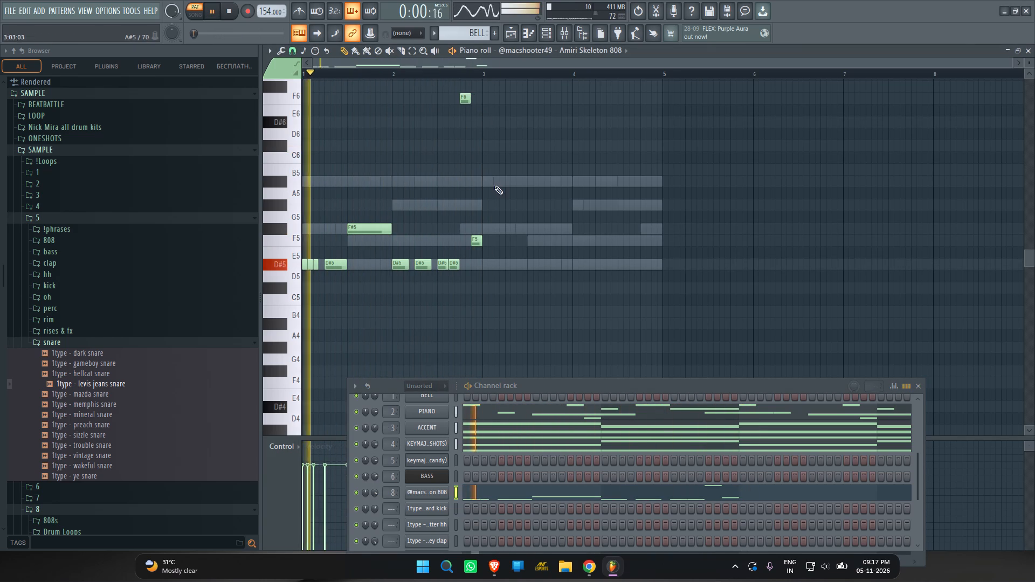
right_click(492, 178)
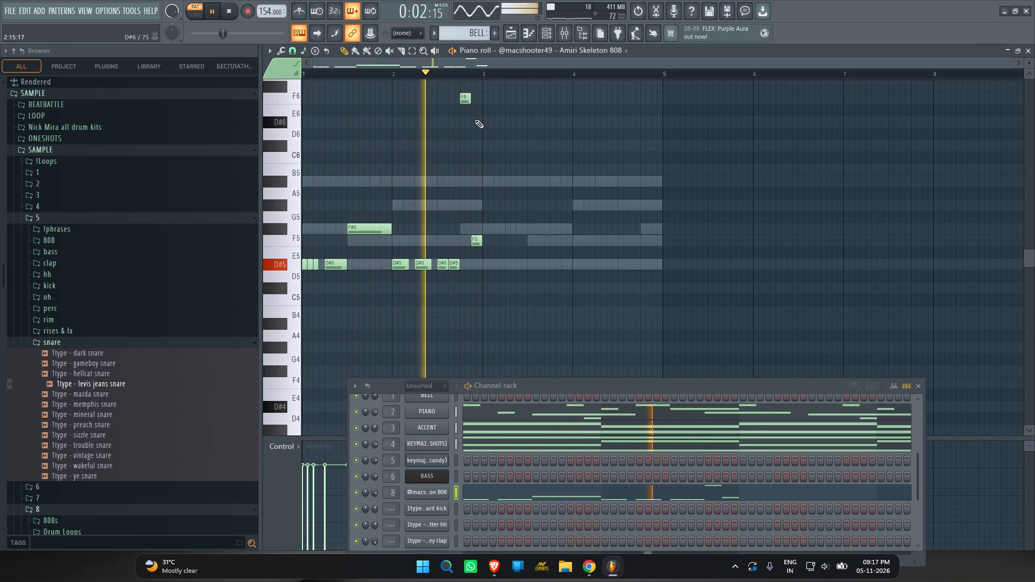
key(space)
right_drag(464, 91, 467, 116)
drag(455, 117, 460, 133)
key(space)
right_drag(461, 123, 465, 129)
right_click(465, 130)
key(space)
Place a half-beat A#5 note on beat 4 of bar 2 and audition the 808 line.
click(464, 121)
key(space)
click(467, 121)
drag(469, 123, 459, 182)
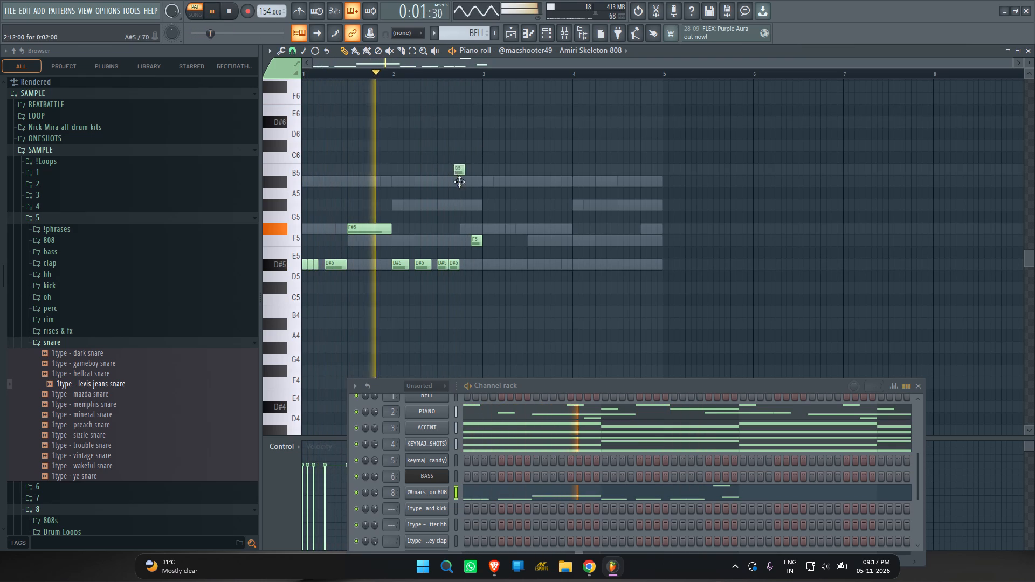
drag(459, 182, 463, 175)
key(space)
key(space)
right_click(509, 266)
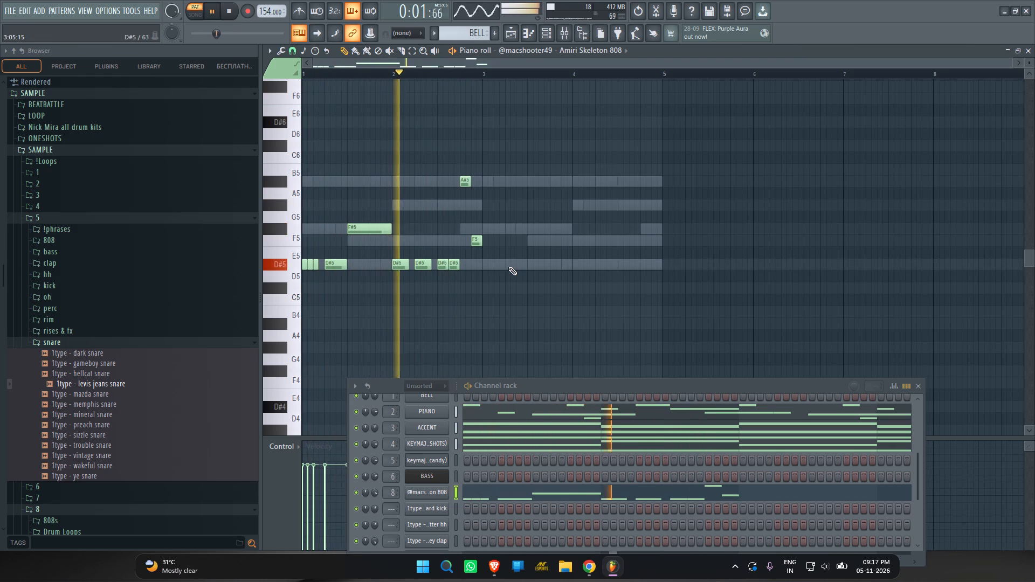
Duplicate the two-bar 808 pattern into bars 3 and 4.
ctrl+scroll(490, 281, up, 3)
key(space)
ctrl+scroll(487, 280, down, 4)
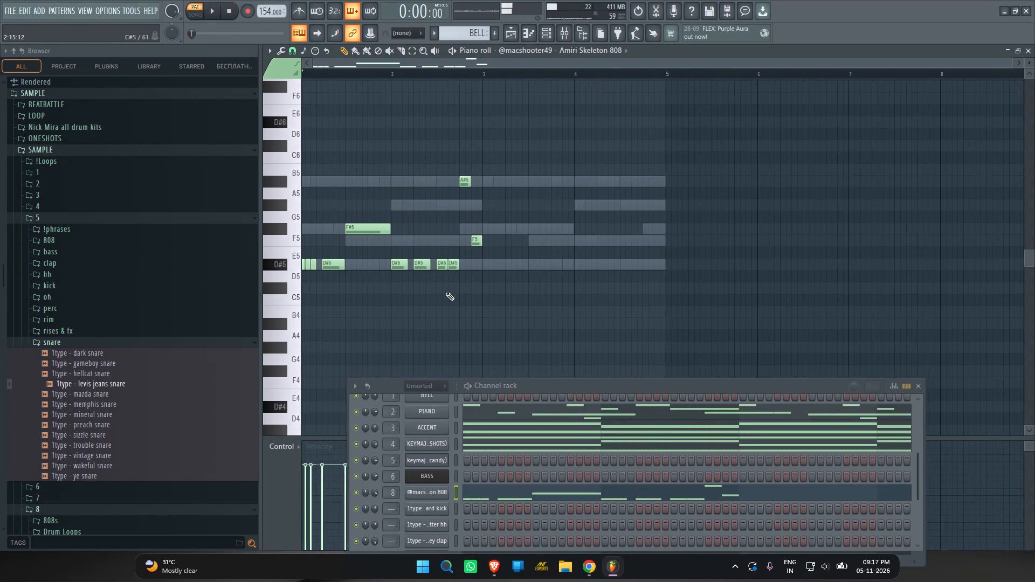
key(space)
ctrl+drag(550, 185, 171, 306)
key(ctrl+b)
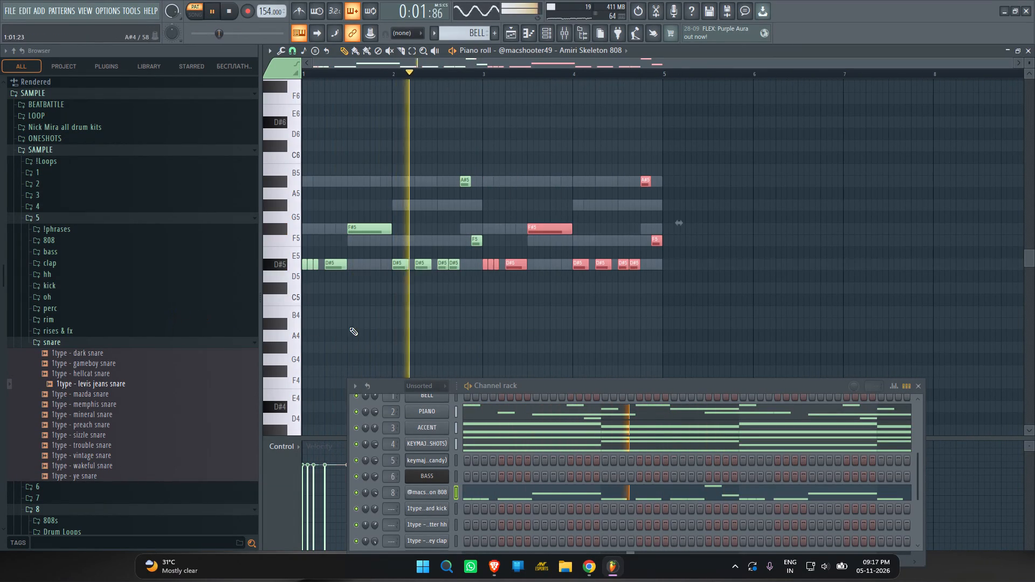
right_click(479, 312)
Copy the Amiri Skeleton 808 notes onto the 1type - standard kick channel.
drag(377, 386, 525, 248)
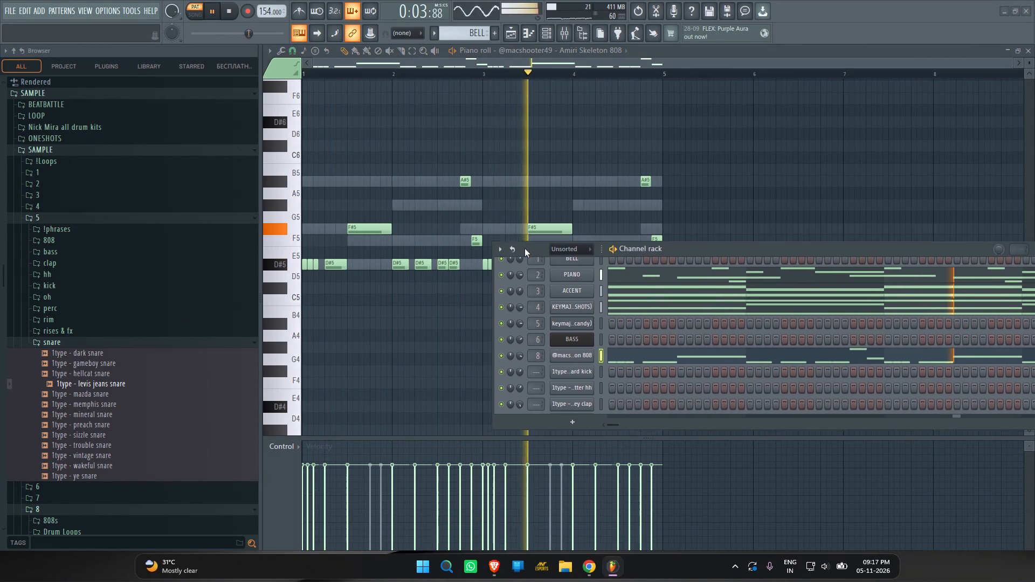
drag(525, 248, 528, 247)
key(space)
click(608, 355)
key(ctrl+c)
ctrl+drag(608, 367, 605, 374)
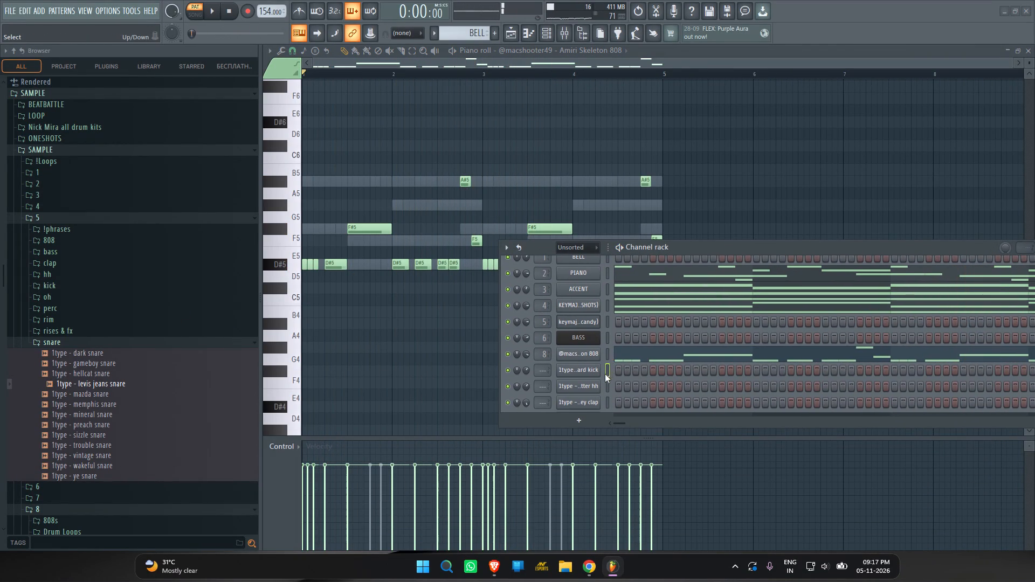
ctrl+drag(605, 374, 604, 376)
key(ctrl+v)
Limit all of the standard kick's notes to C5 and play the loop.
click(622, 370)
key(ctrl+a)
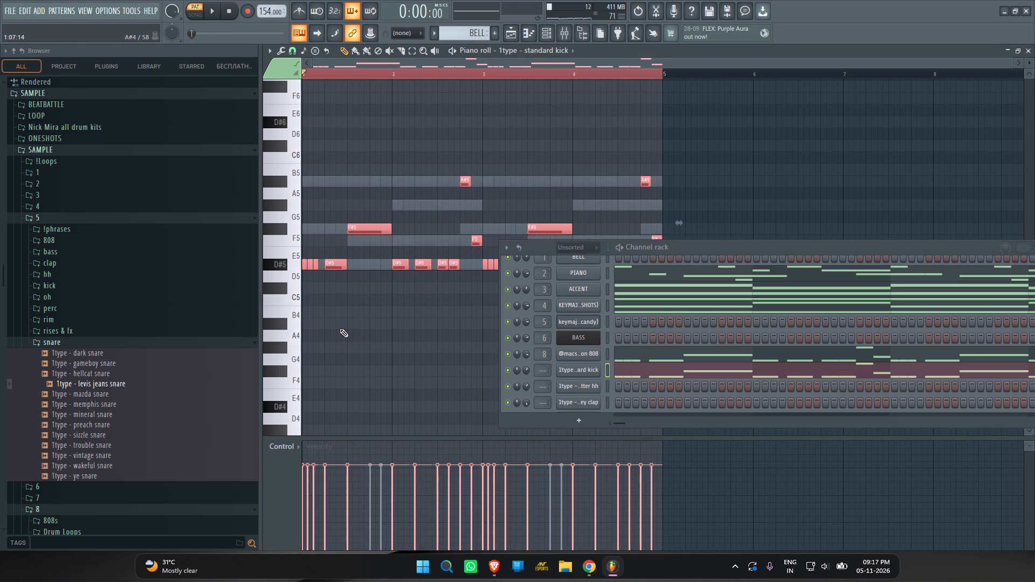
key(alt+k)
key(alt+Return)
key(space)
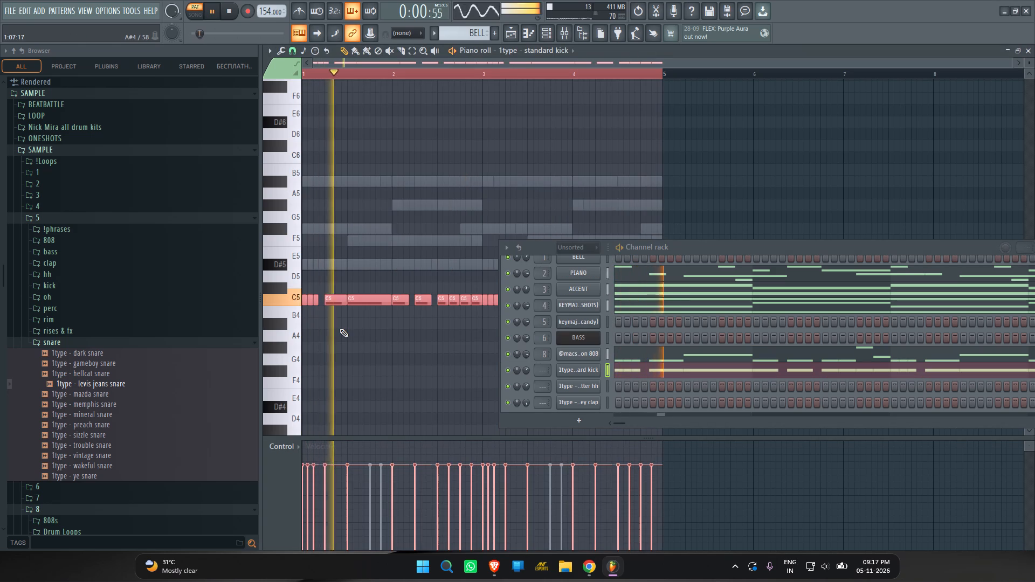
Lower the standard kick channel's volume to about 61% while the loop plays.
drag(526, 372, 525, 347)
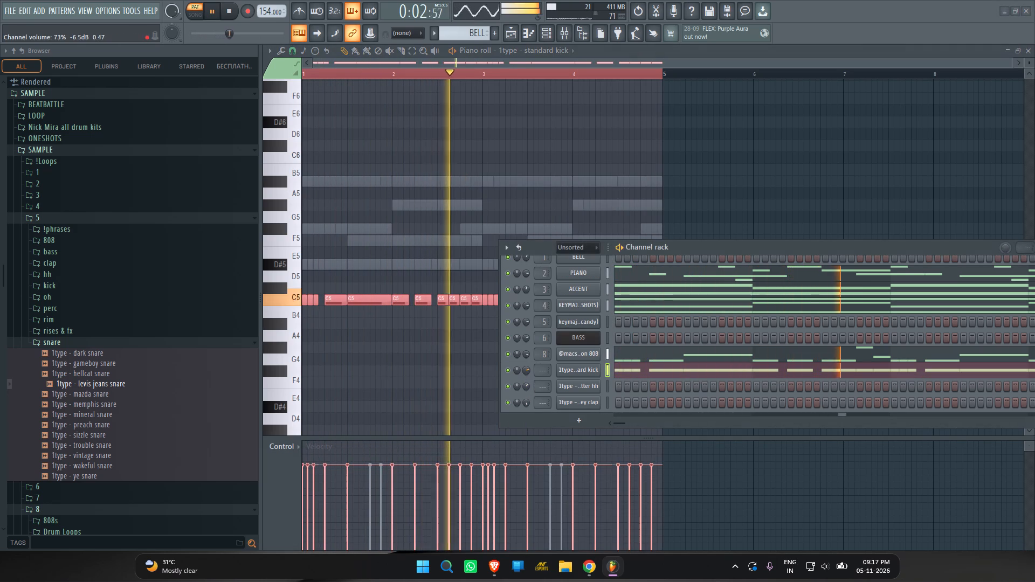
drag(525, 347, 536, 369)
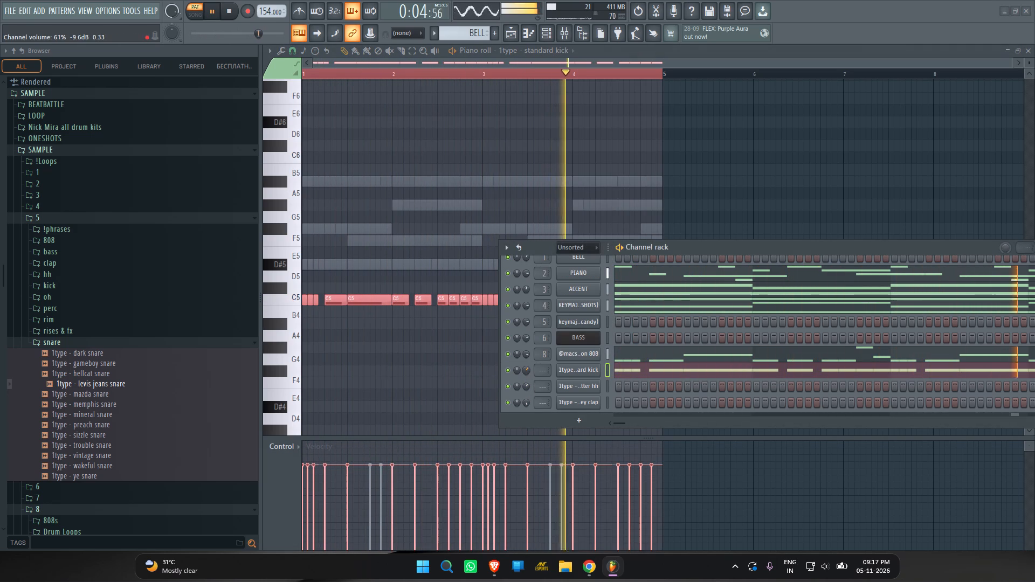
drag(536, 369, 536, 369)
Move the Channel rack clear of the kick notes in the piano roll.
drag(700, 248, 692, 374)
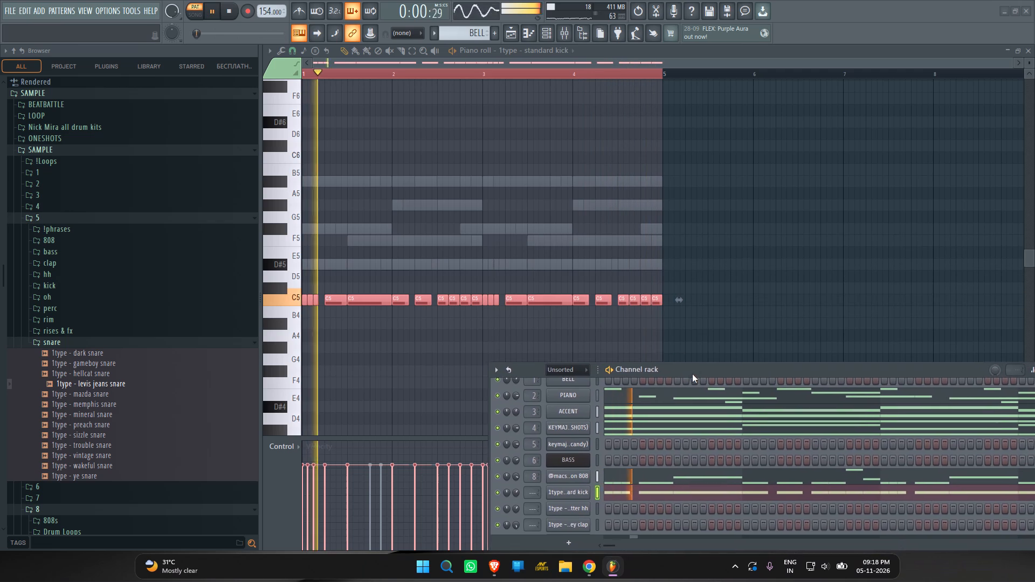
Late in bar 2 of the kick, delete the second-to-last note and shift the note before it one step later.
drag(692, 374, 691, 359)
right_click(475, 341)
ctrl+scroll(436, 343, up, 2)
key(space)
ctrl+scroll(464, 341, up, 3)
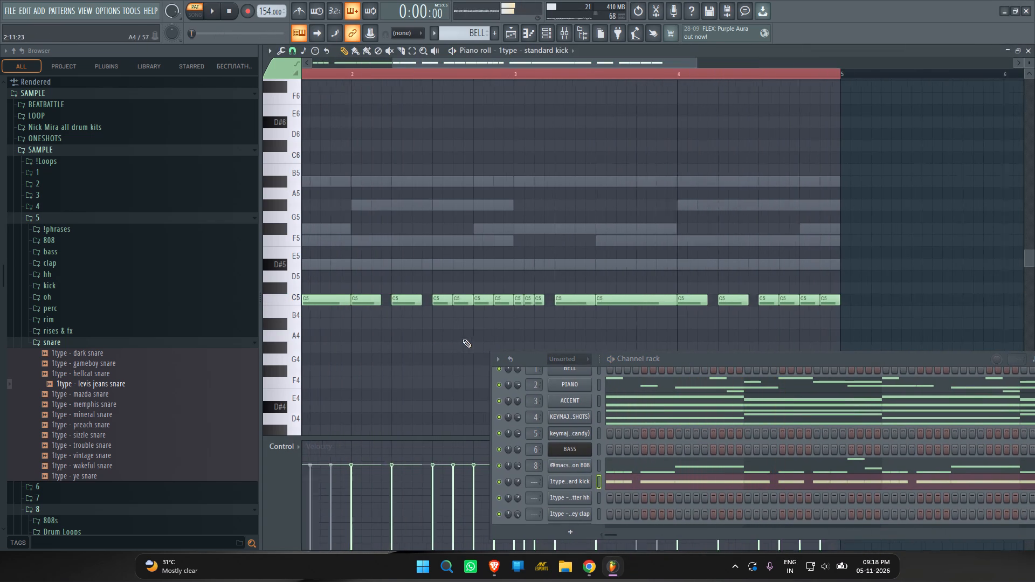
drag(468, 300, 479, 301)
right_drag(499, 303, 501, 312)
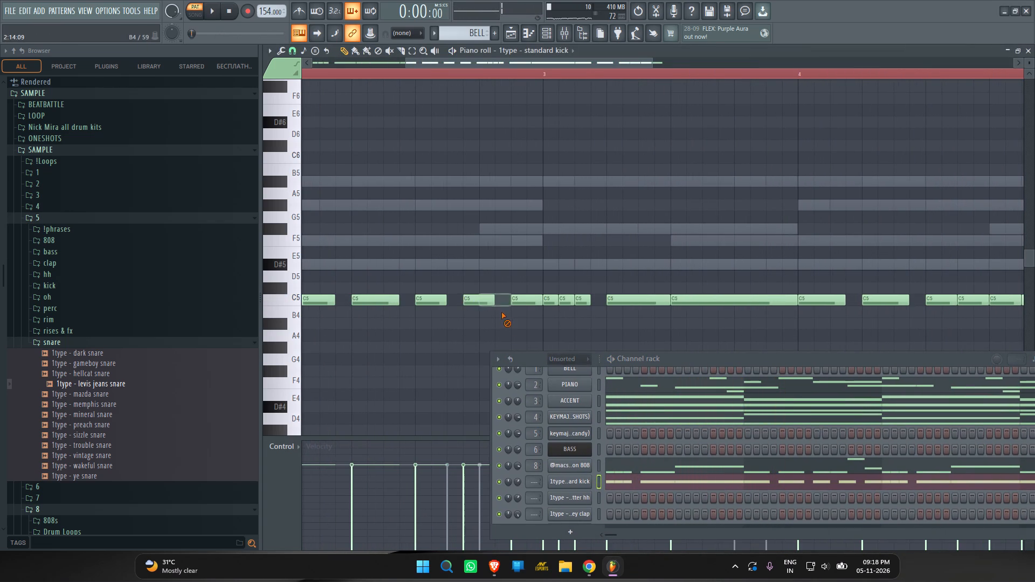
right_drag(501, 312, 501, 313)
key(space)
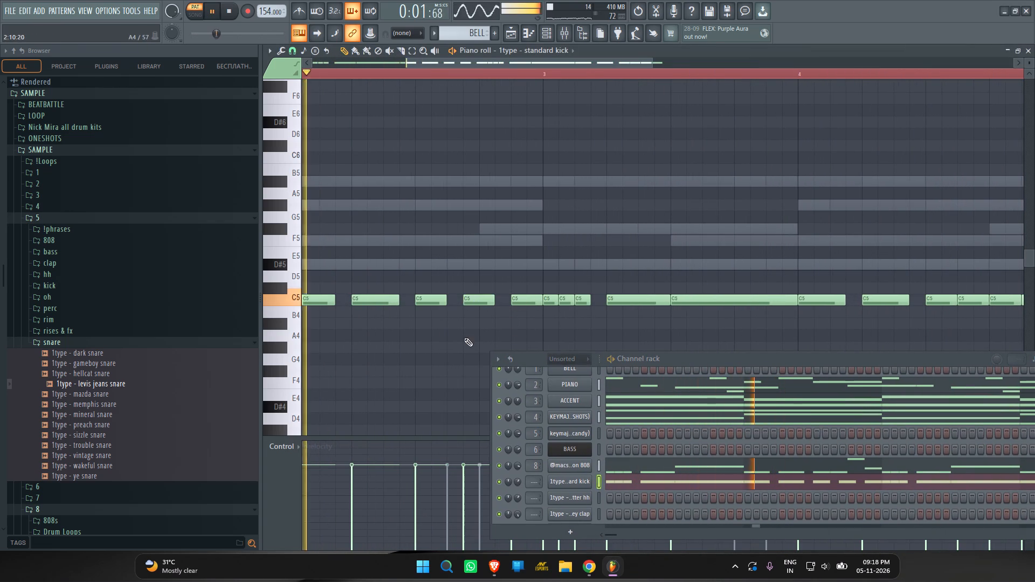
key(space)
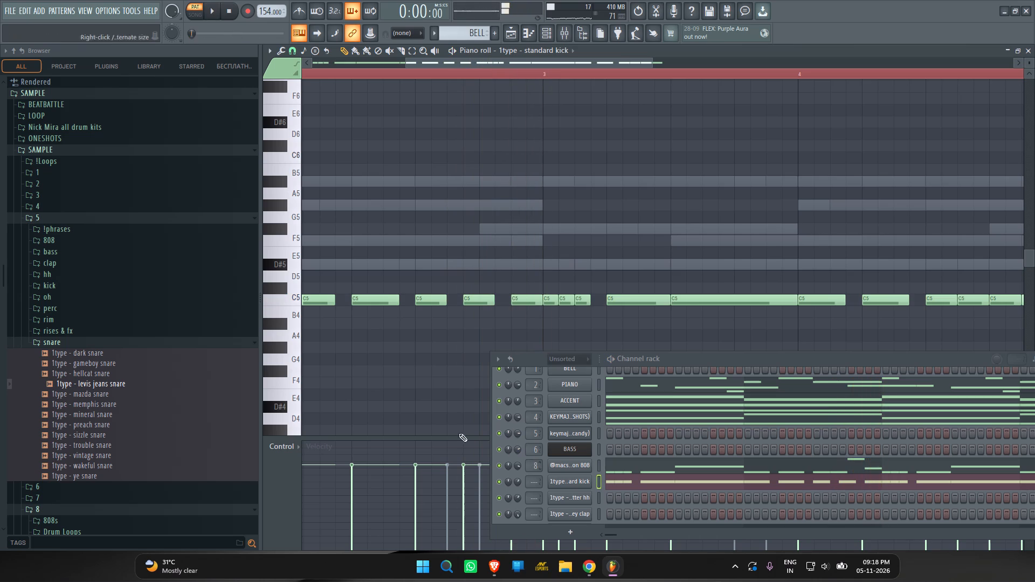
Late in bar 4 of the kick, delete the second-to-last note and shift the note before it one step later.
ctrl+scroll(456, 430, down, 3)
key(ctrl+space)
ctrl+scroll(785, 345, up, 2)
right_drag(727, 291, 728, 318)
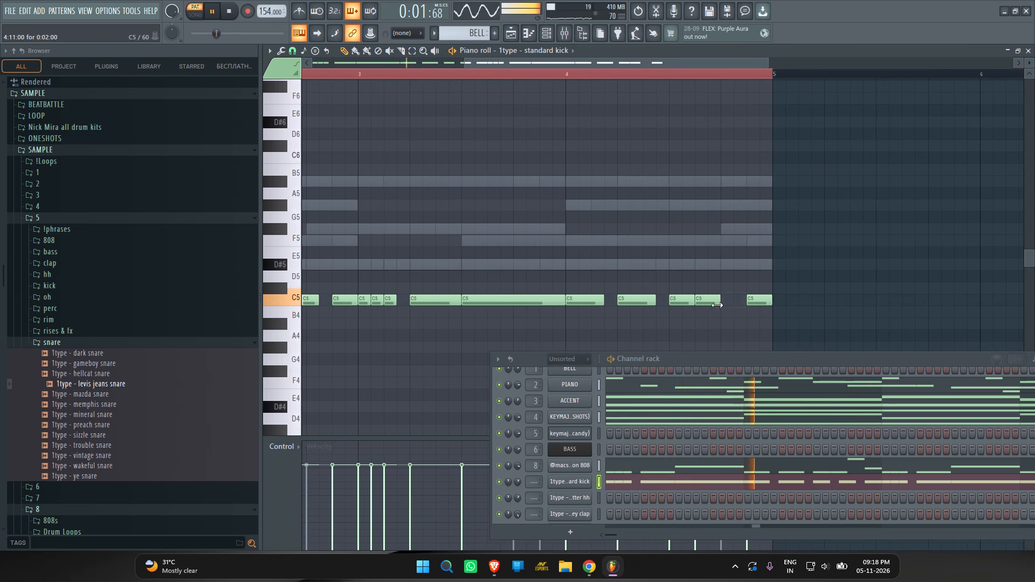
drag(711, 303, 720, 303)
ctrl+scroll(657, 341, down, 3)
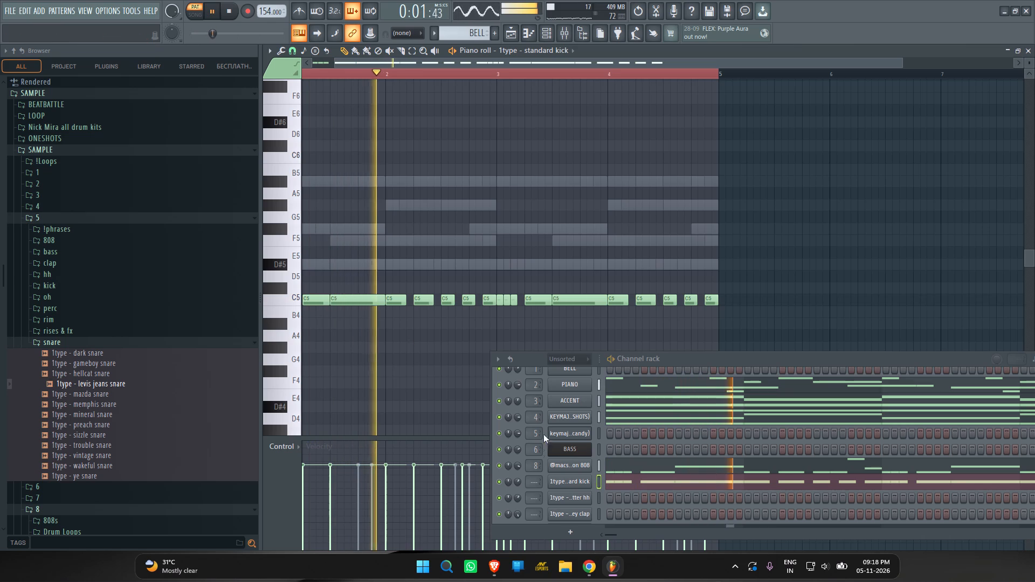
Raise the standard kick channel's volume to about 71% while the loop plays.
drag(521, 482, 516, 463)
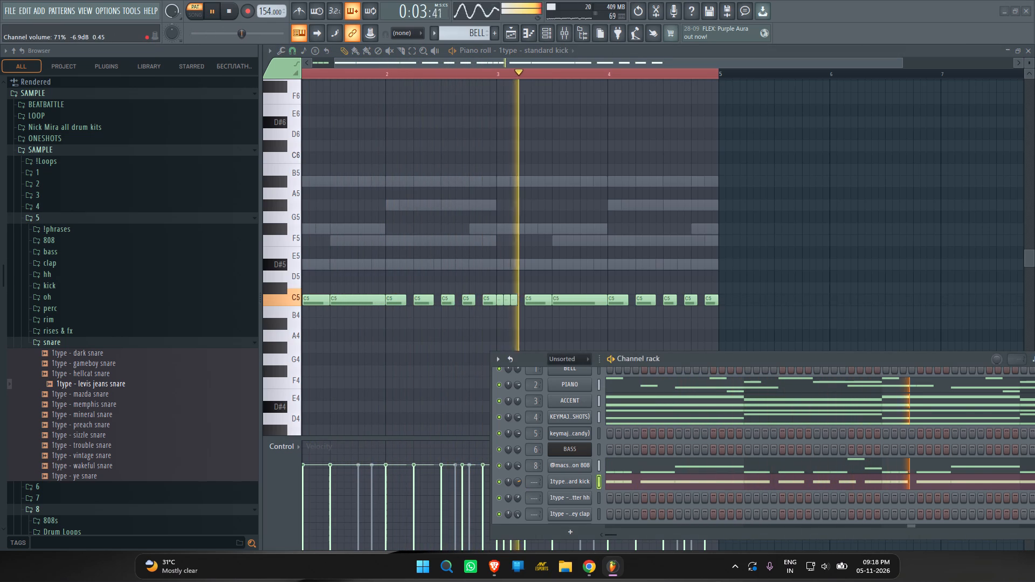
drag(516, 463, 517, 465)
Open the 1type - doesnt matter hh channel's piano roll and place four two-step C5 notes, one per beat, in bar 1.
drag(684, 356, 710, 287)
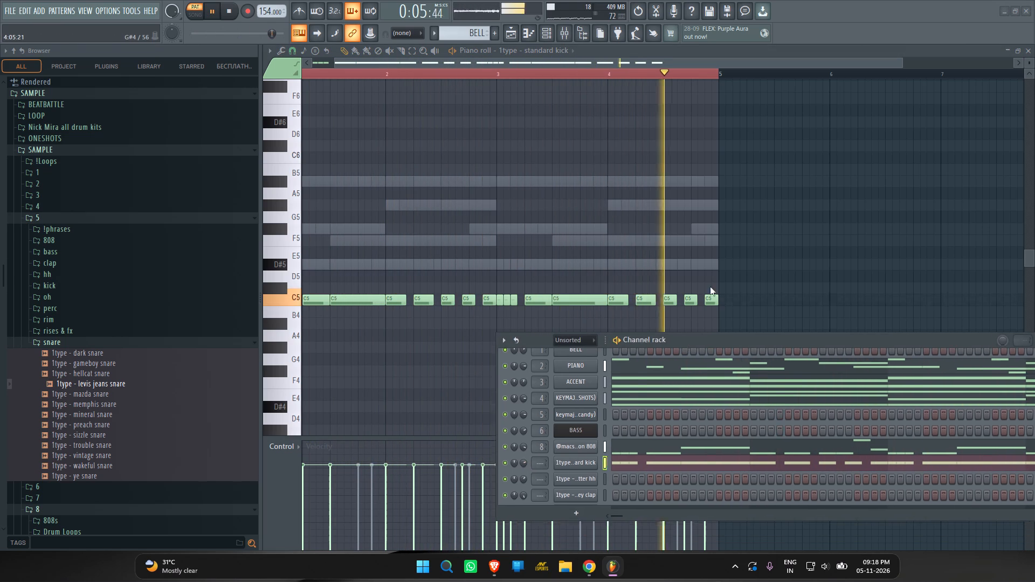
drag(710, 287, 719, 189)
right_click(621, 331)
click(648, 328)
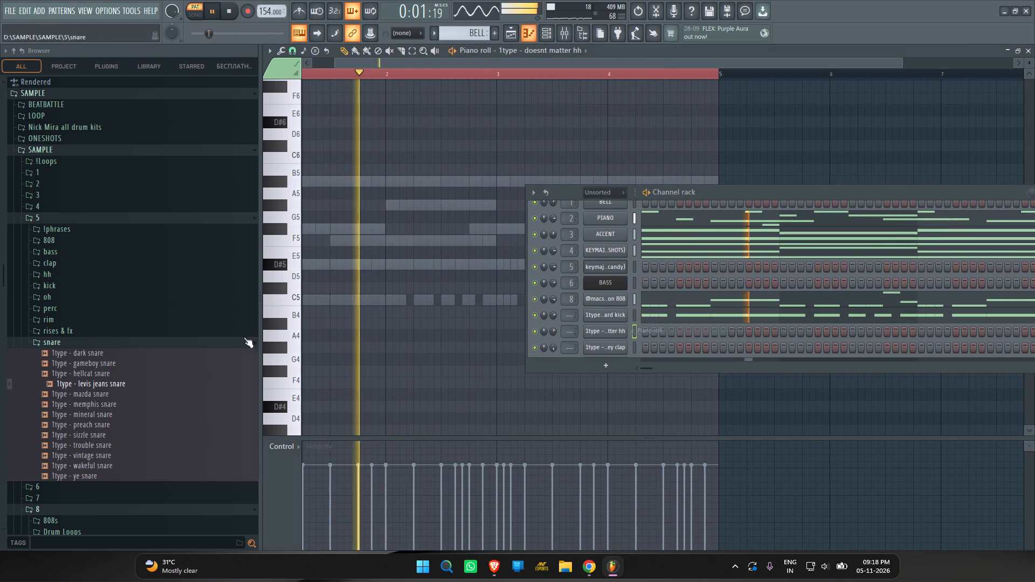
click(313, 299)
drag(321, 303, 260, 307)
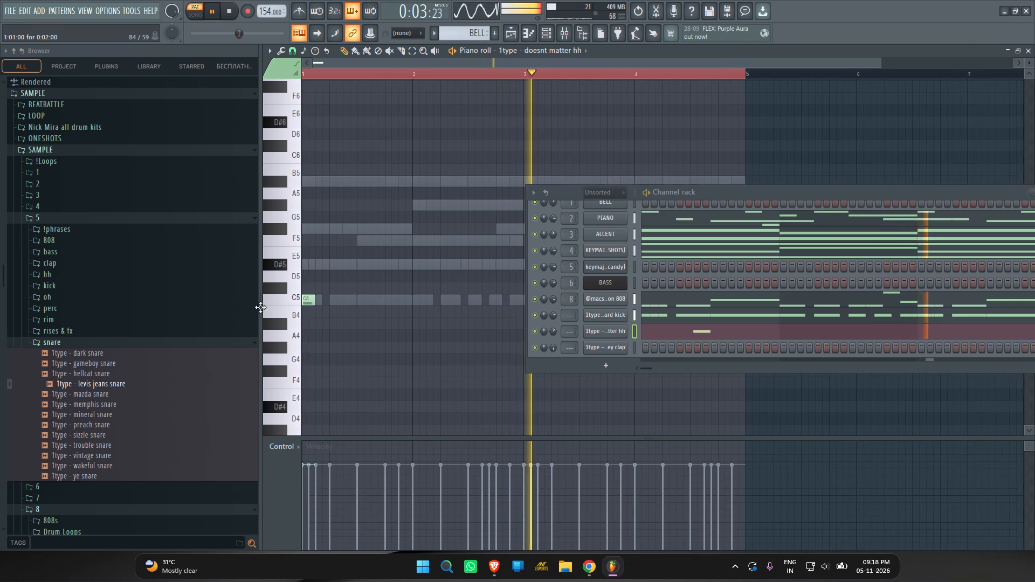
drag(260, 307, 189, 305)
click(329, 300)
click(360, 300)
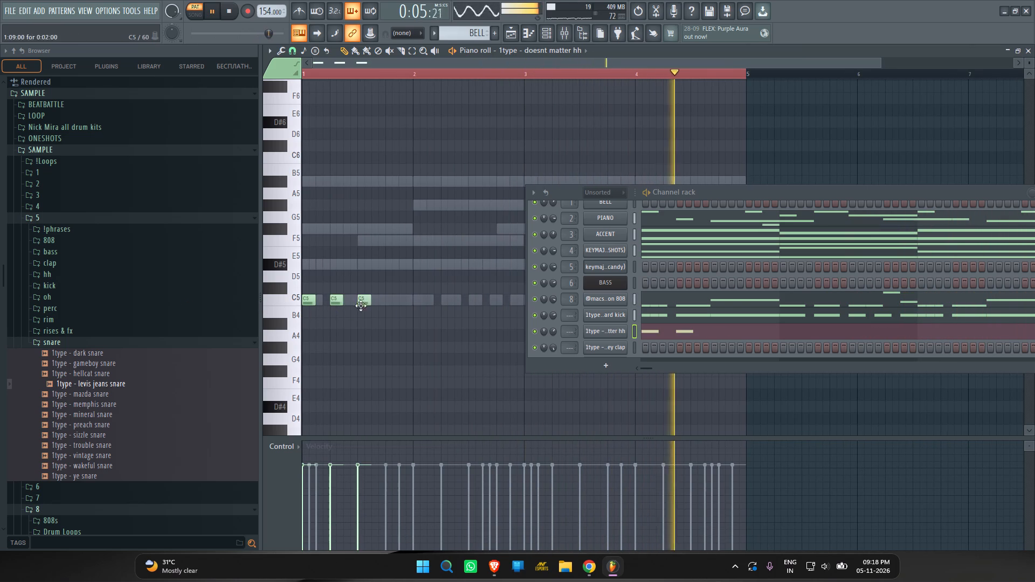
click(384, 302)
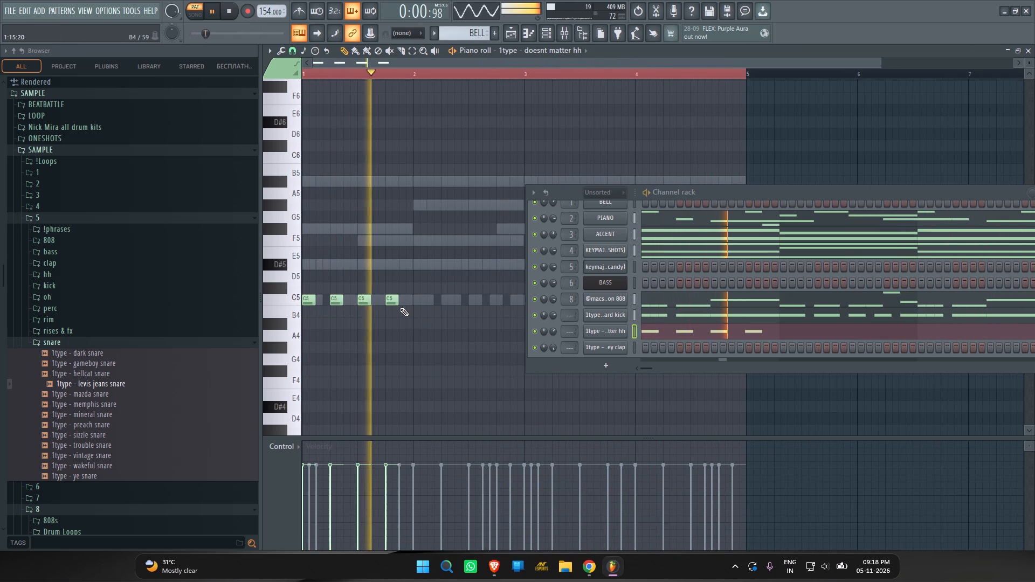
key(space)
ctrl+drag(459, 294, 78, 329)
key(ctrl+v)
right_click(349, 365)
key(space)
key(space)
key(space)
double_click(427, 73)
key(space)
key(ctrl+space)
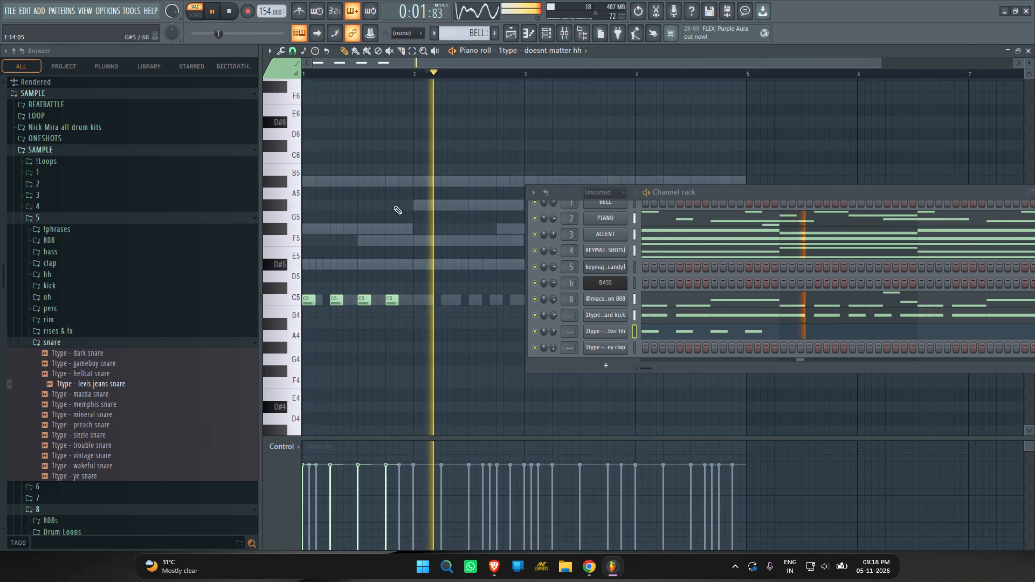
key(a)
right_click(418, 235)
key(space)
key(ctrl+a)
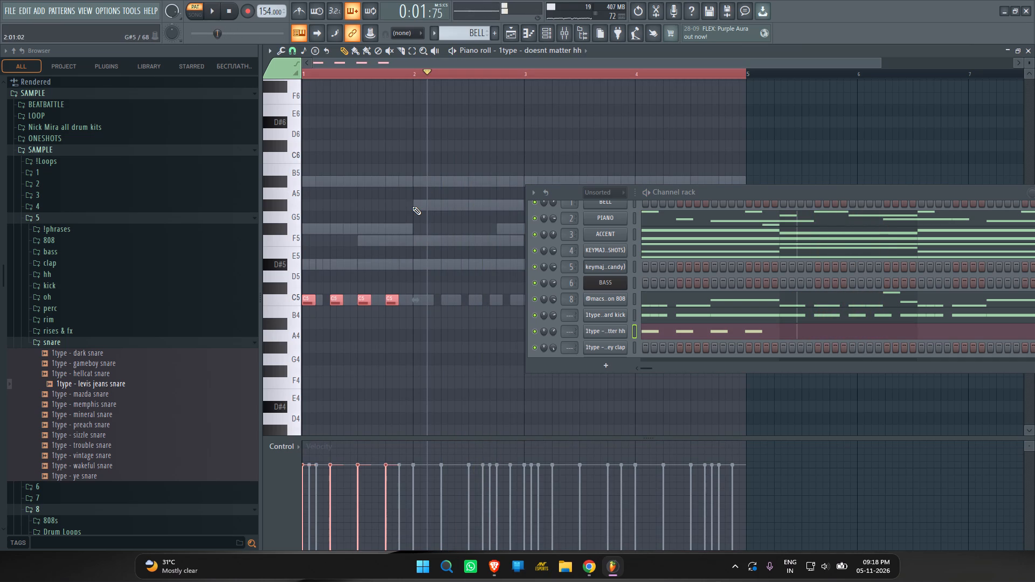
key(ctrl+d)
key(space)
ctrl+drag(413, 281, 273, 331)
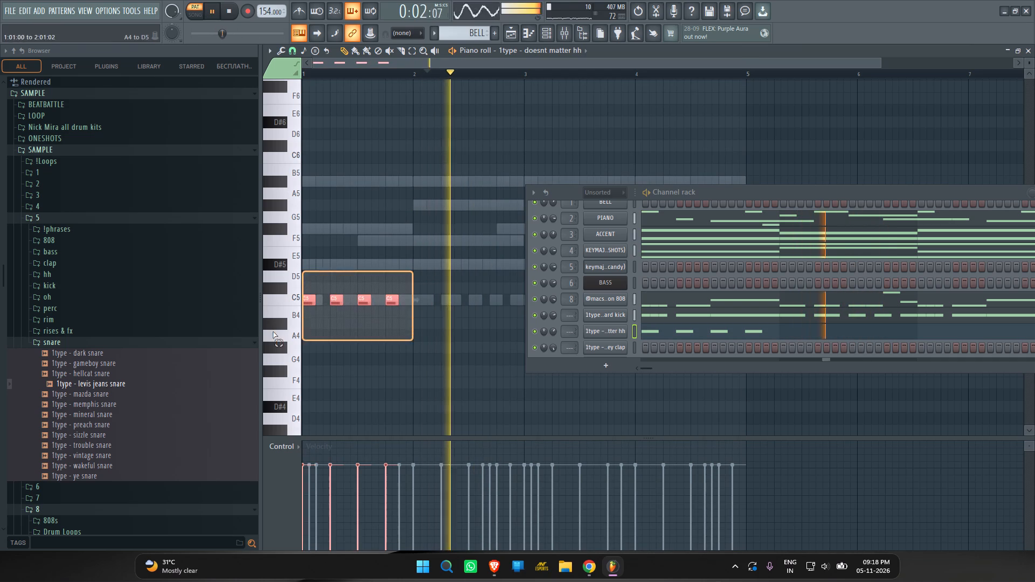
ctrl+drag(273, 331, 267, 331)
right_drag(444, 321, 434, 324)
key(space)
Duplicate the four hi-hat notes into the gaps between them so eight back-to-back C5 notes fill bar 1.
ctrl+drag(424, 266, 152, 364)
shift+drag(304, 302, 309, 302)
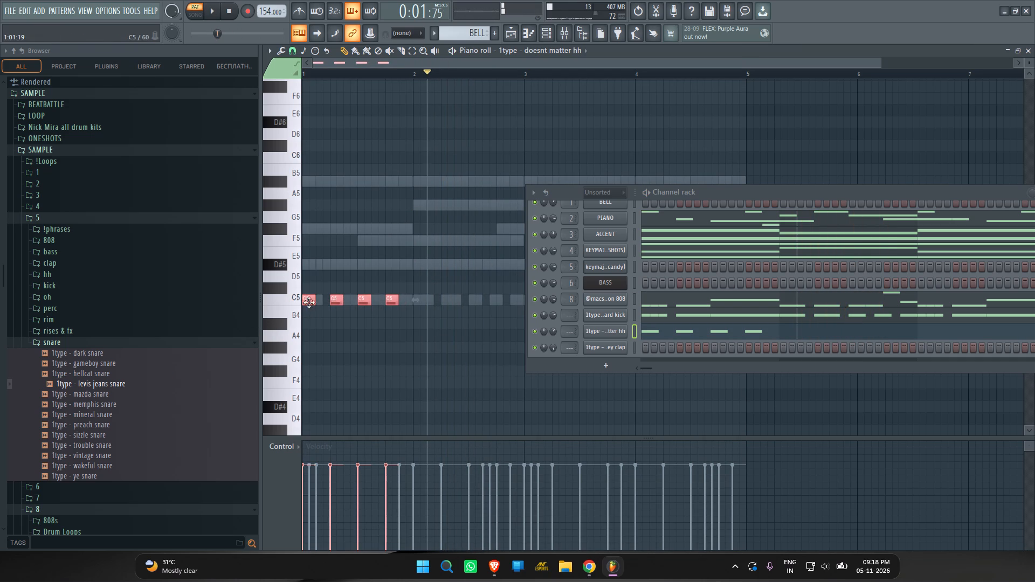
shift+drag(309, 302, 323, 306)
key(space)
right_click(369, 332)
key(space)
key(space)
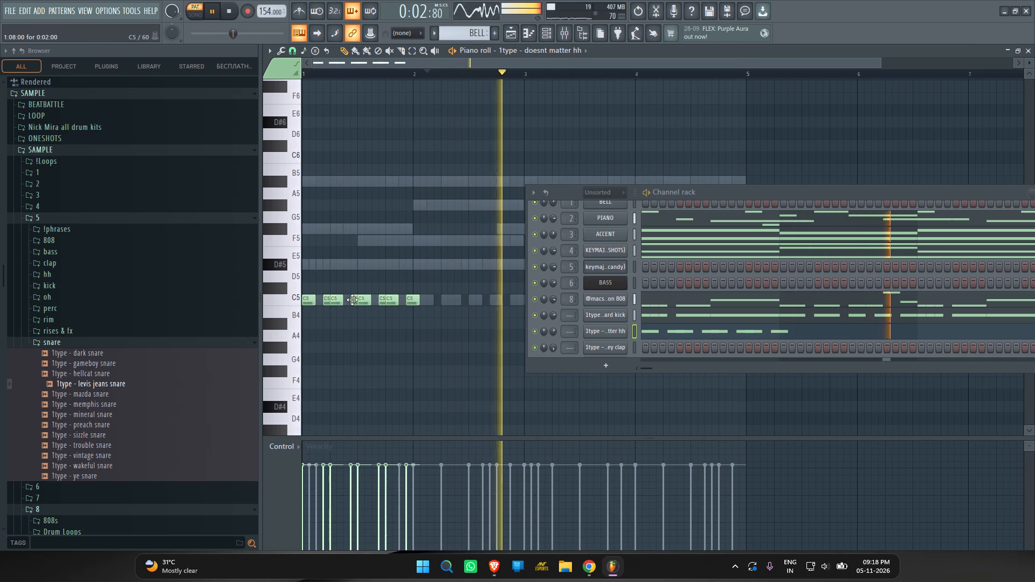
click(352, 300)
key(ctrl+z)
key(ctrl+z)
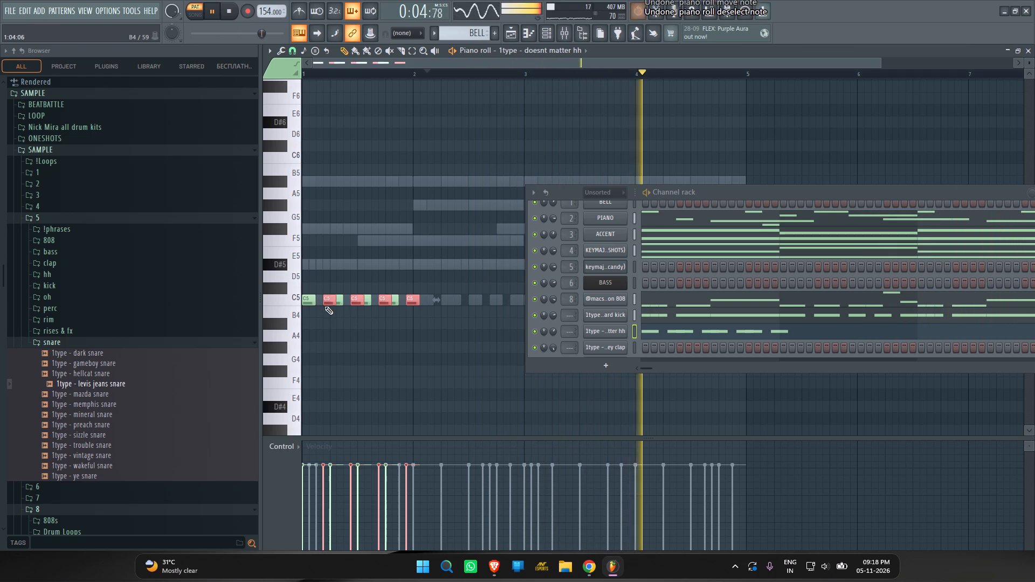
drag(328, 301, 321, 301)
right_click(366, 345)
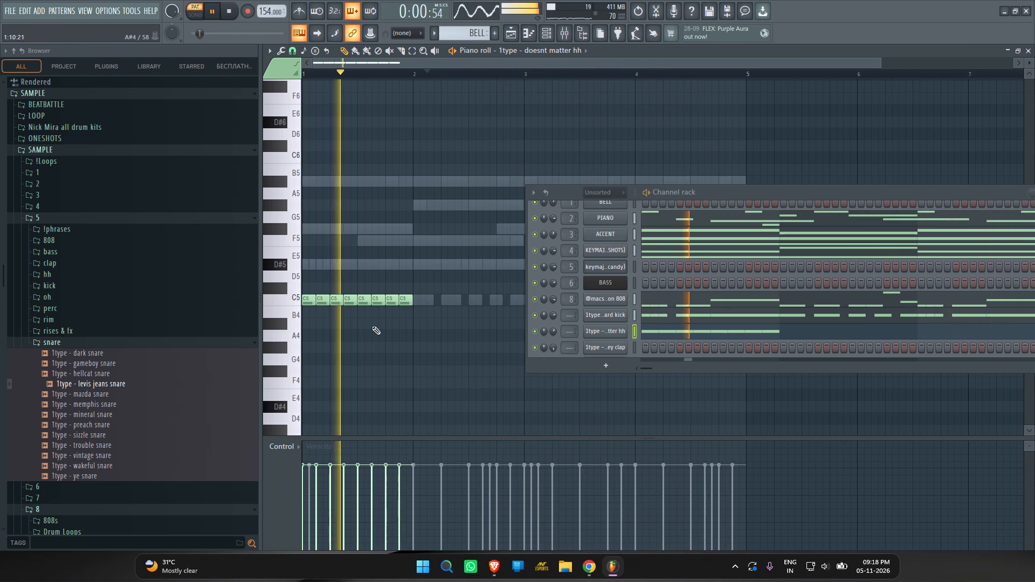
key(space)
key(space)
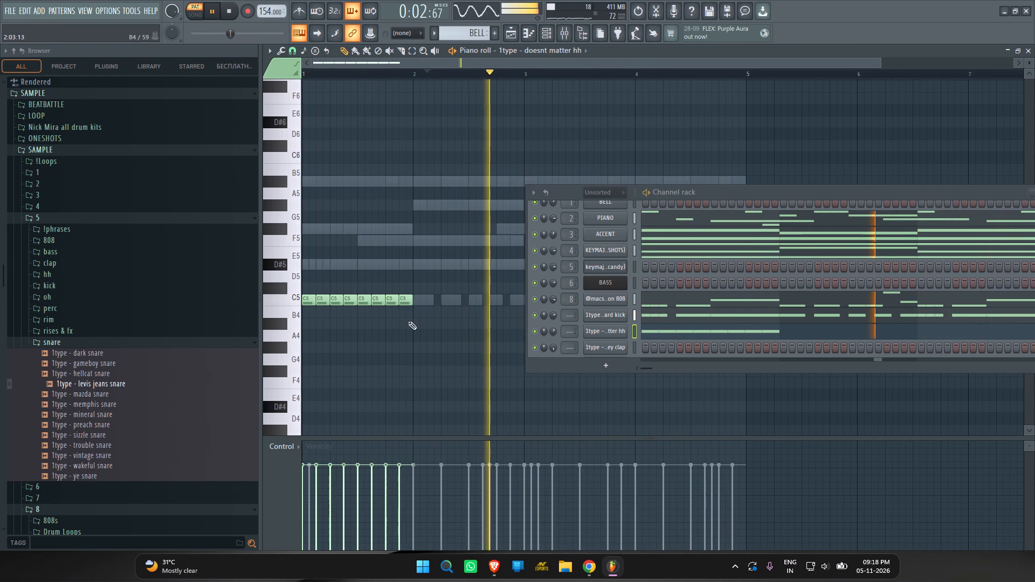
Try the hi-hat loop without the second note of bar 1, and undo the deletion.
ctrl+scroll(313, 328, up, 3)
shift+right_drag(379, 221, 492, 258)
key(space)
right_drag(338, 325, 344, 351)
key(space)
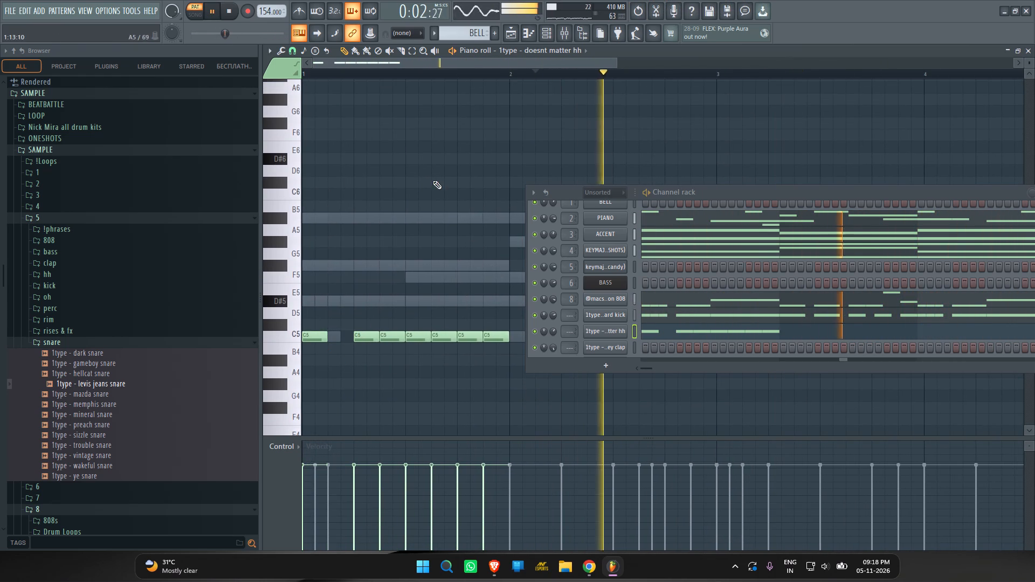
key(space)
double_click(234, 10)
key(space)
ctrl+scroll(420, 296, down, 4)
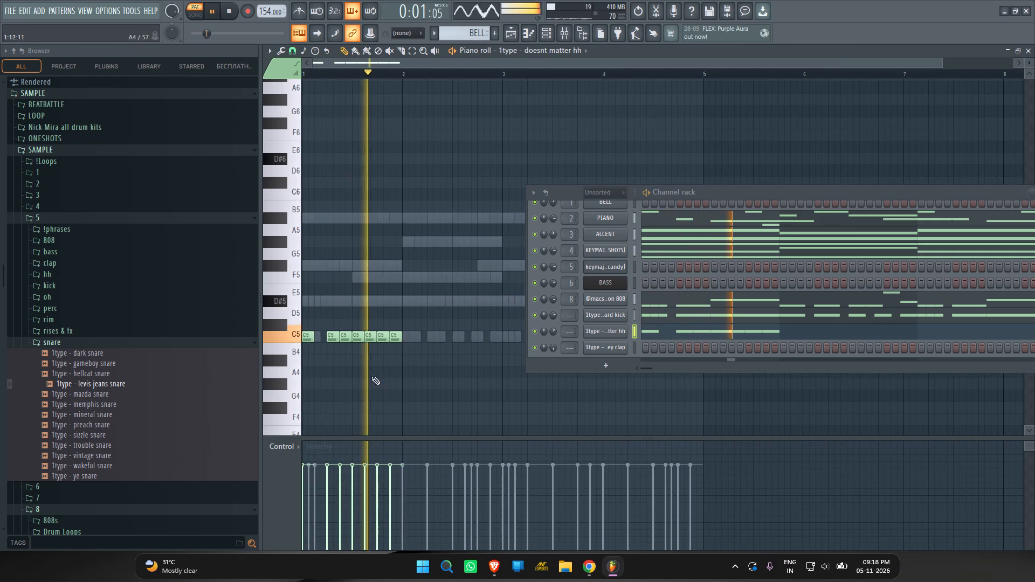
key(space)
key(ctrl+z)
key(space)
Duplicate bar 1's eight hi-hat notes into bar 2 and play the loop.
right_click(433, 231)
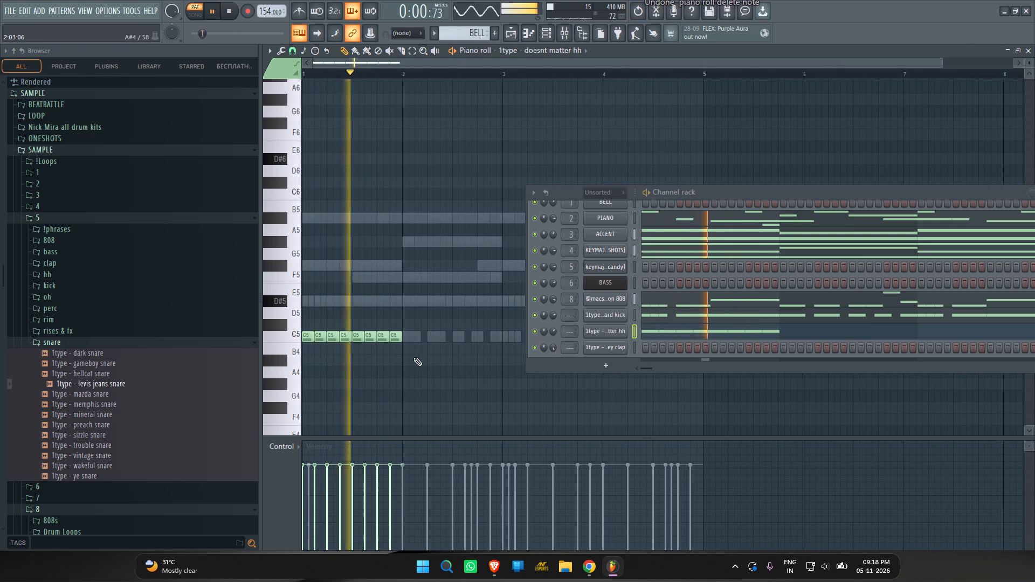
click(405, 339)
right_drag(413, 338, 414, 347)
key(space)
ctrl+drag(409, 326, 328, 360)
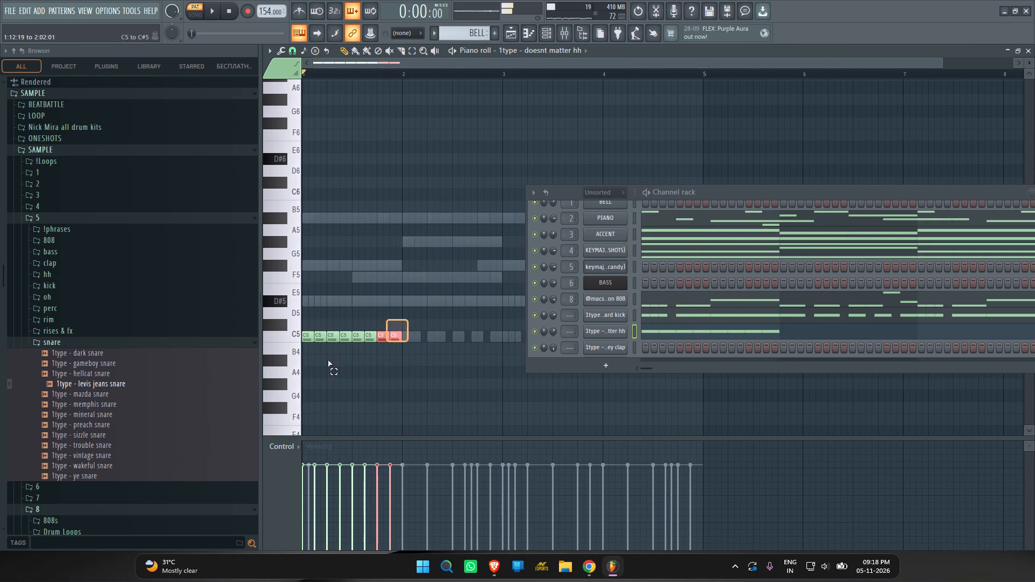
ctrl+drag(328, 360, 198, 386)
key(ctrl+b)
ctrl+right_click(417, 382)
key(space)
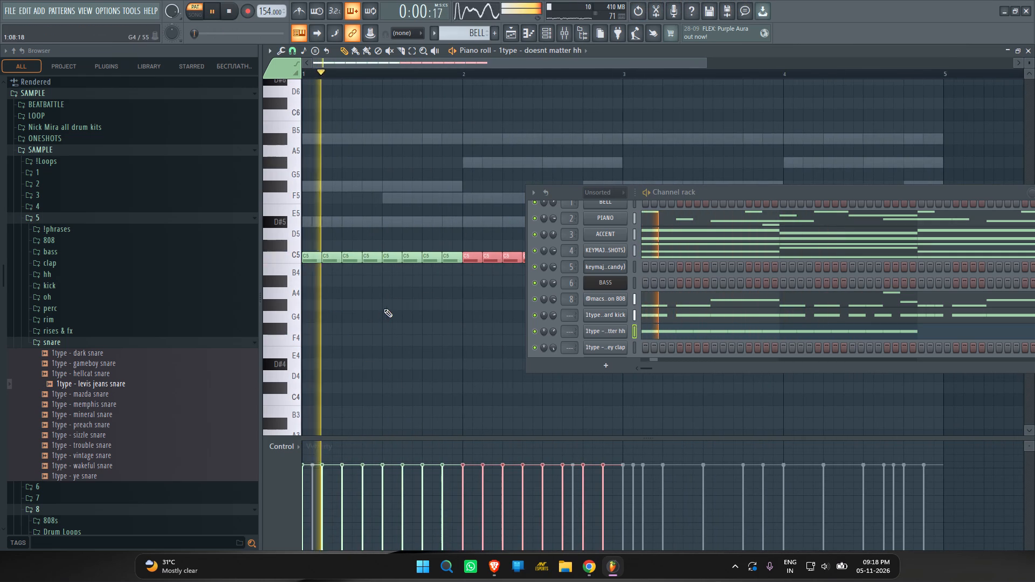
Duplicate the first two bars of hi-hat notes into bars 3 and 4.
drag(571, 195, 690, 192)
right_click(485, 324)
ctrl+scroll(494, 321, down, 3)
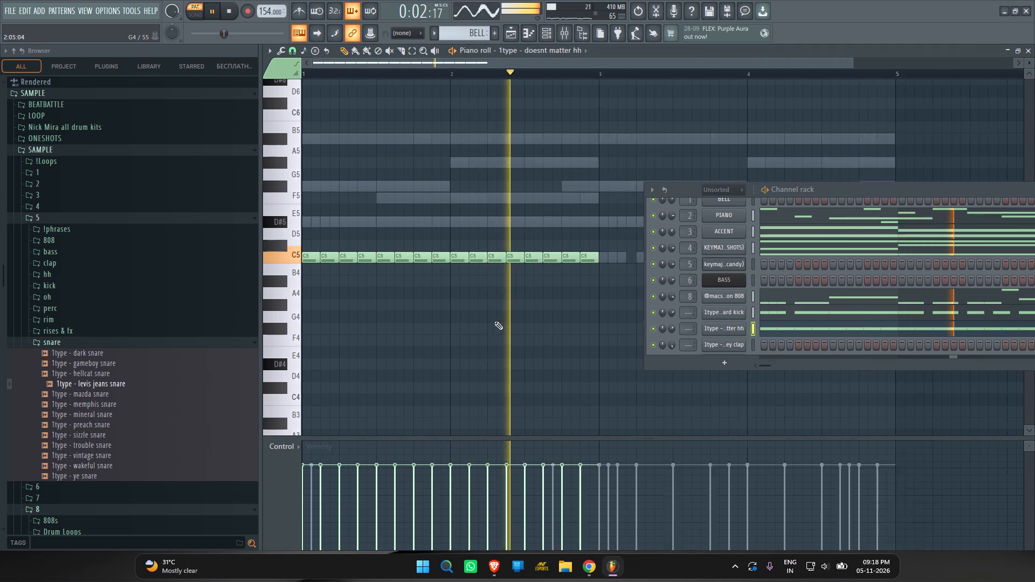
ctrl+scroll(494, 321, down, 2)
ctrl+drag(517, 242, 197, 320)
key(ctrl+b)
right_click(408, 344)
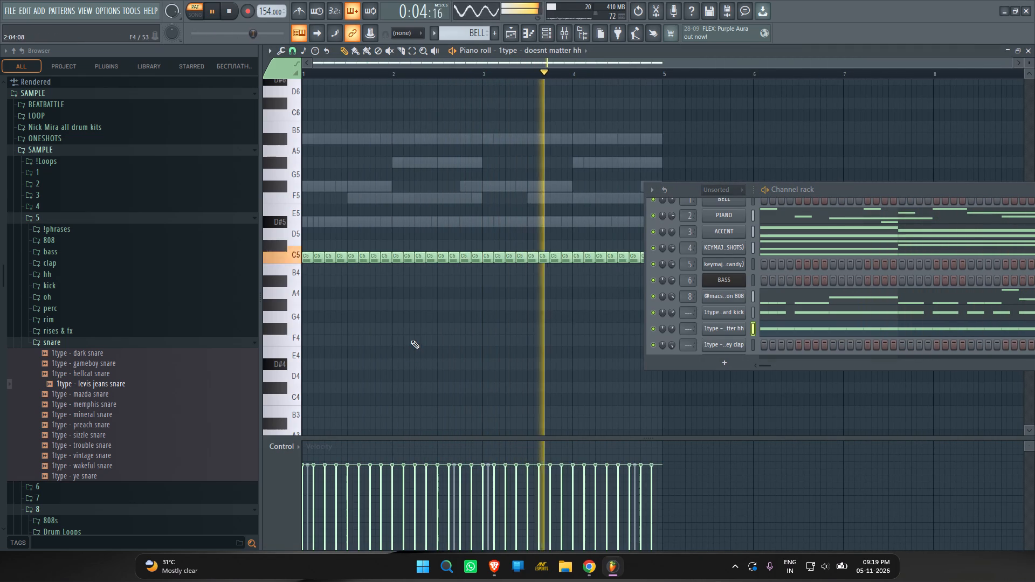
Paint two one-step G#4 hi-hat notes over the last two steps of bar 1 and play the loop.
ctrl+scroll(411, 338, down, 4)
drag(687, 190, 737, 196)
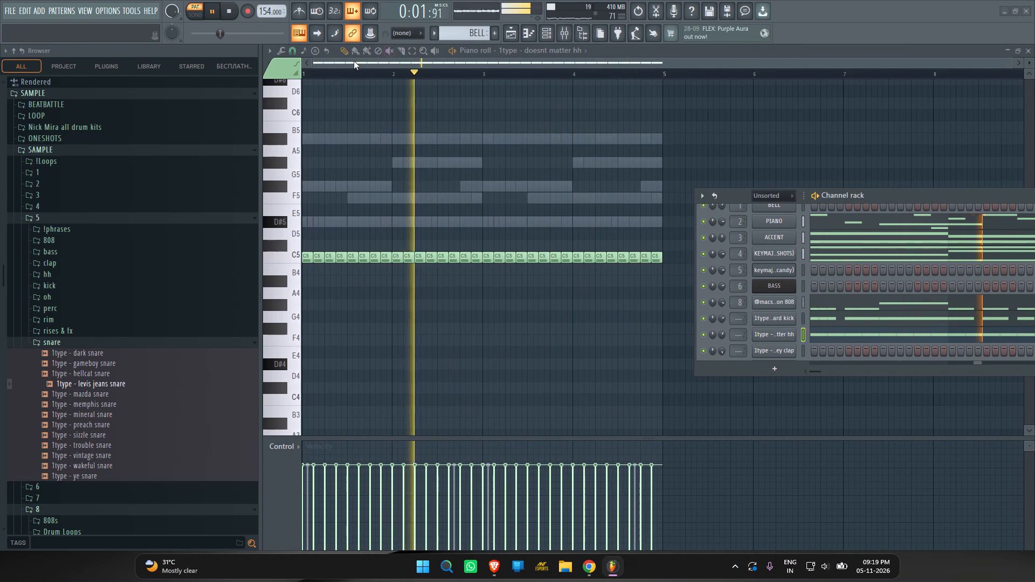
click(365, 50)
ctrl+scroll(349, 266, up, 5)
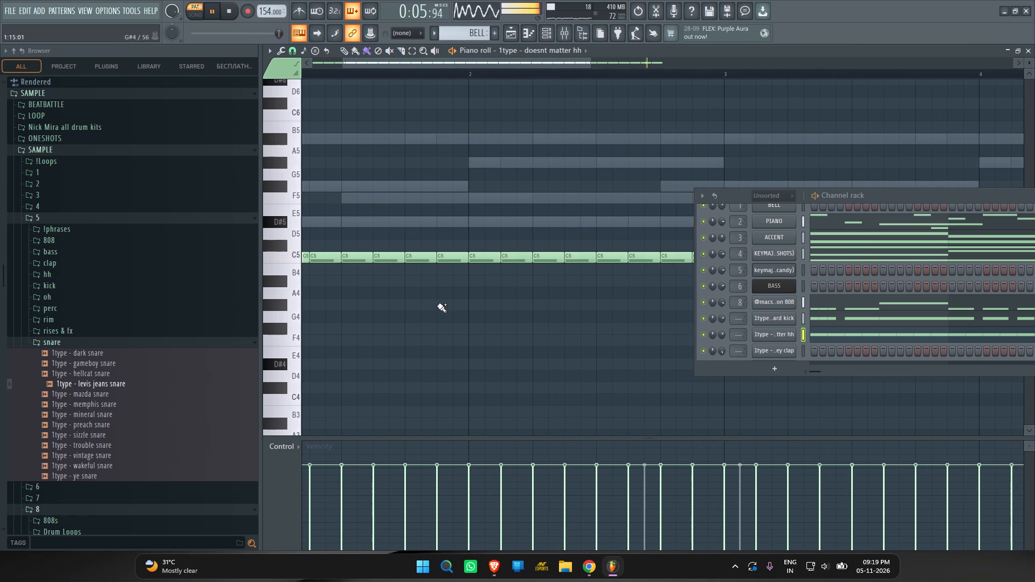
drag(438, 305, 460, 311)
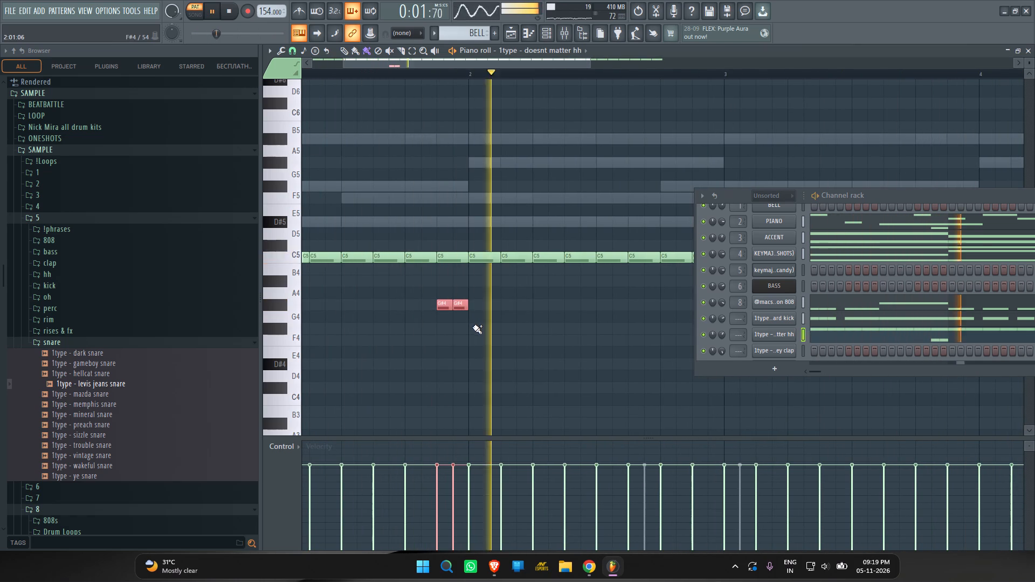
ctrl+scroll(471, 326, down, 7)
key(space)
key(space)
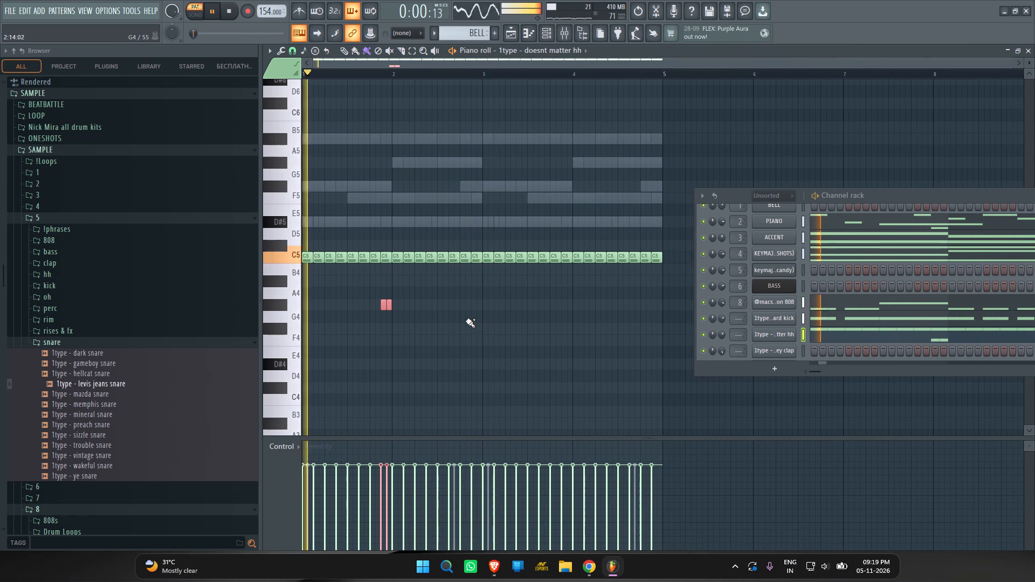
Paint four one-step D#5 hi-hat notes at the end of bar 2 and one F#4 note midway through bar 3.
ctrl+scroll(466, 317, up, 3)
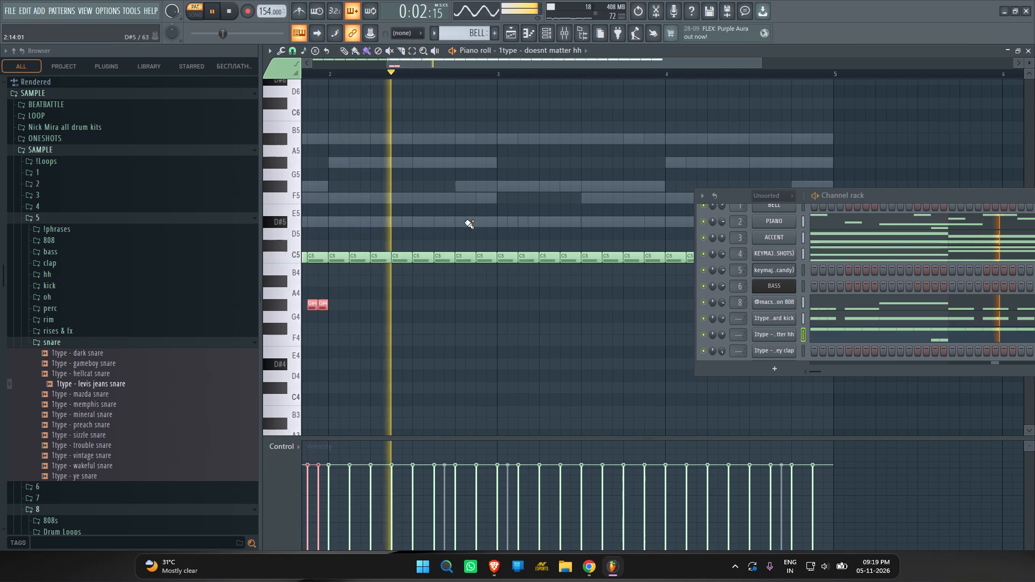
drag(457, 222, 491, 226)
ctrl+scroll(501, 281, down, 6)
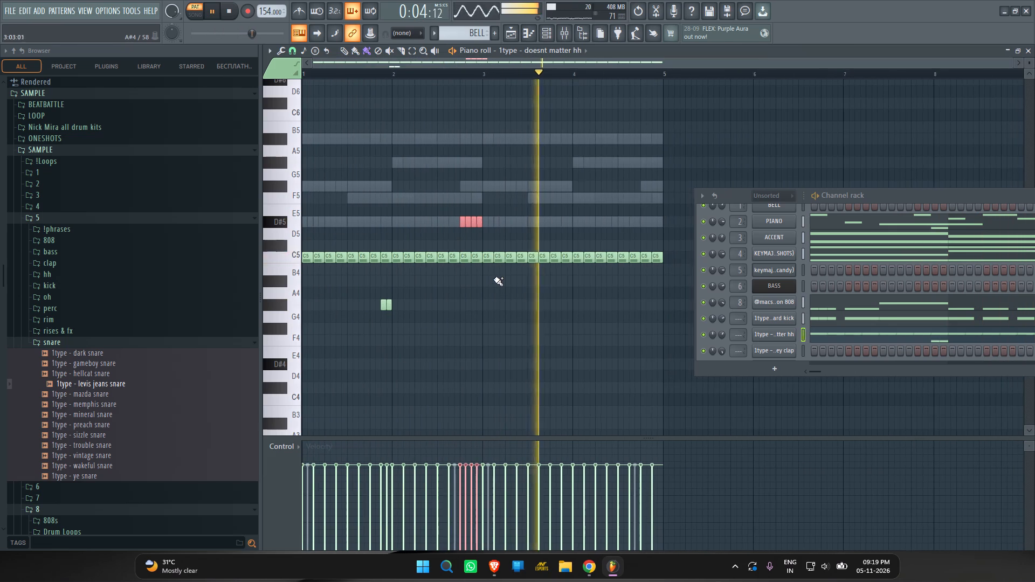
ctrl+scroll(494, 279, down, 1)
ctrl+scroll(550, 330, up, 2)
drag(519, 330, 524, 331)
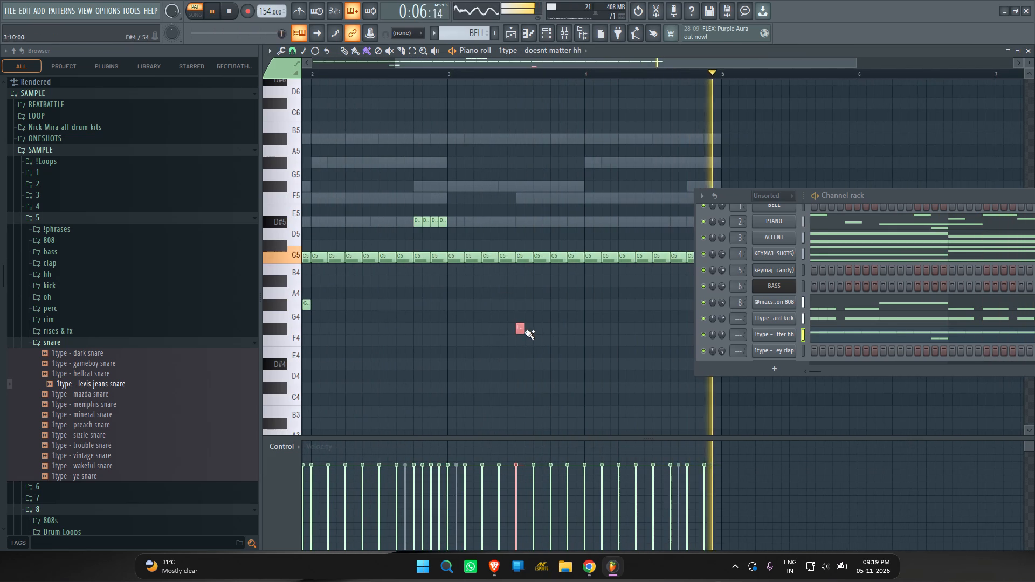
Set the piano roll snap to 1/3 step and delete the single F#4 hi-hat note in bar 3.
click(291, 47)
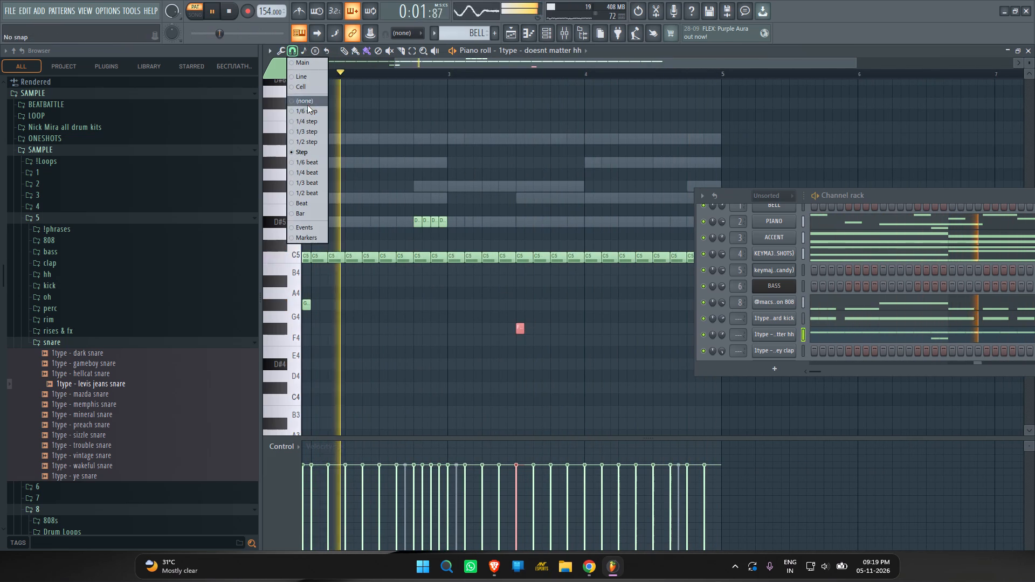
click(316, 131)
key(space)
key(space)
ctrl+scroll(530, 346, down, 4)
ctrl+scroll(601, 332, up, 4)
right_click(441, 322)
right_drag(441, 328, 427, 341)
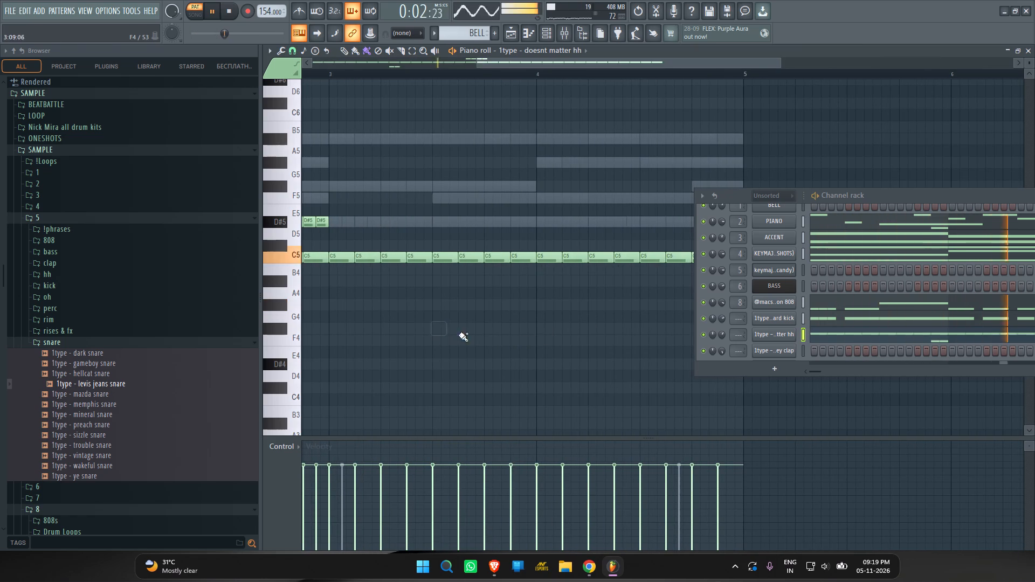
Paint 1/3-step hi-hat rolls: four G#4 notes on beat 4 of bar 3 and seven F#4 notes from the start of bar 4.
ctrl+scroll(470, 333, up, 2)
drag(492, 306, 514, 310)
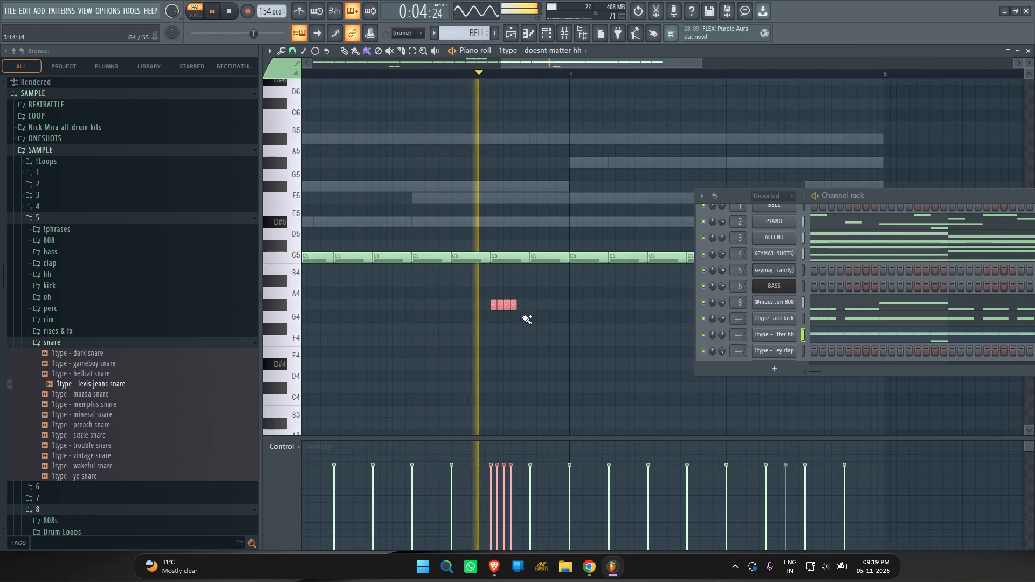
ctrl+scroll(545, 343, down, 7)
ctrl+scroll(588, 338, up, 4)
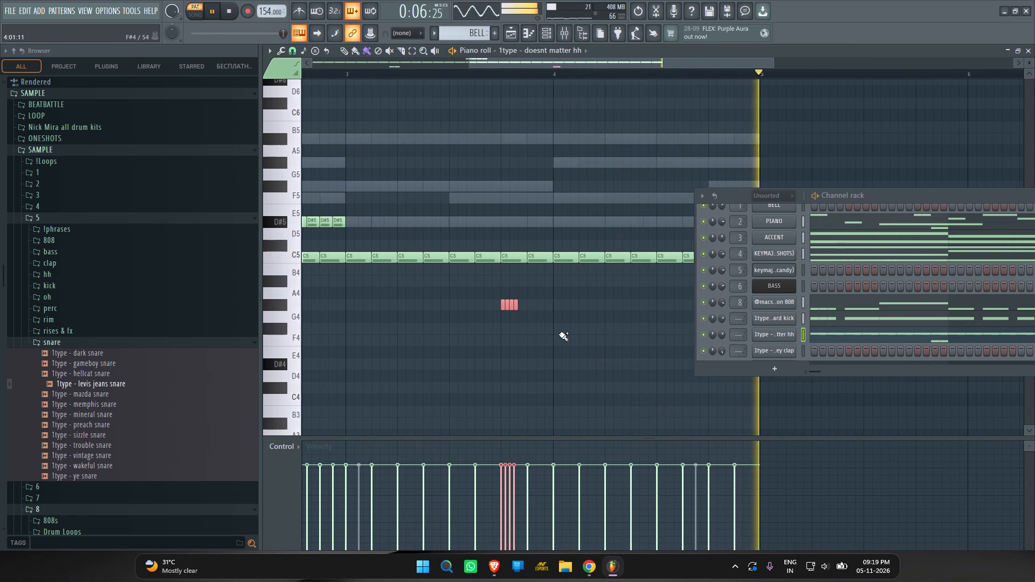
drag(555, 329, 579, 332)
ctrl+scroll(593, 352, down, 4)
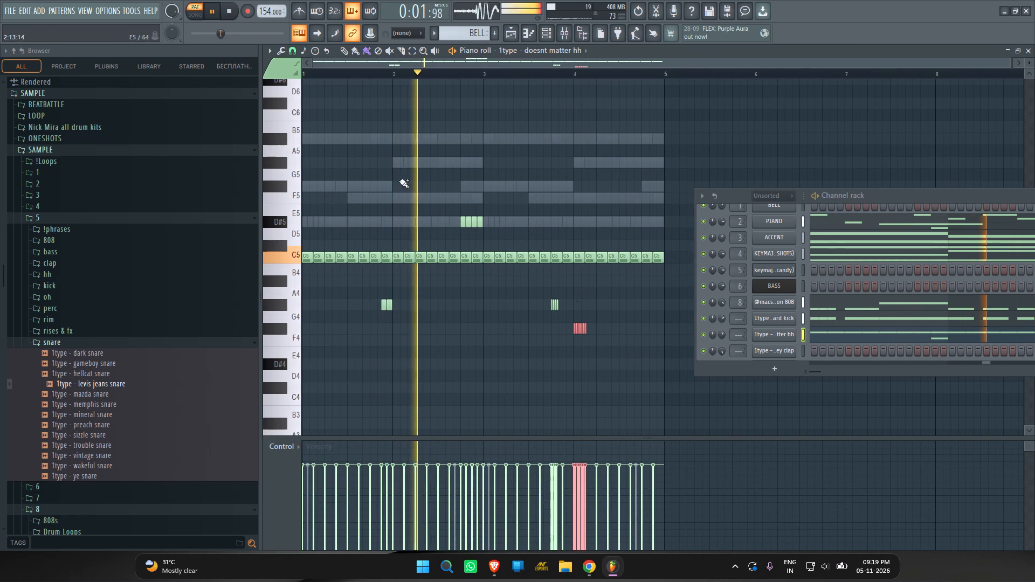
Draw descending velocities across both rolls, taking the F#4 roll down to about 35% and tapering the G#4 roll in bar 3.
click(340, 52)
ctrl+scroll(654, 385, up, 3)
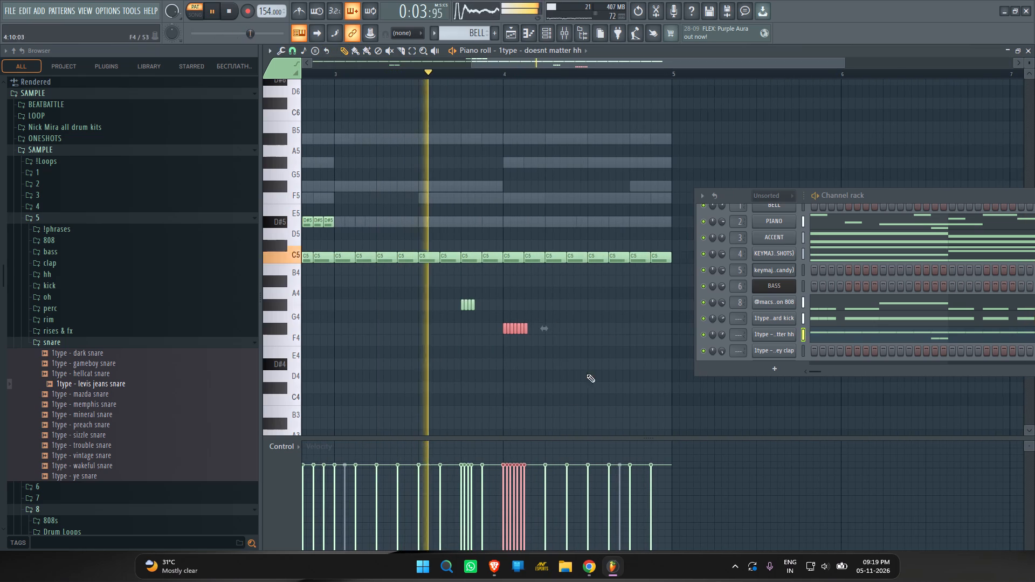
drag(500, 468, 525, 514)
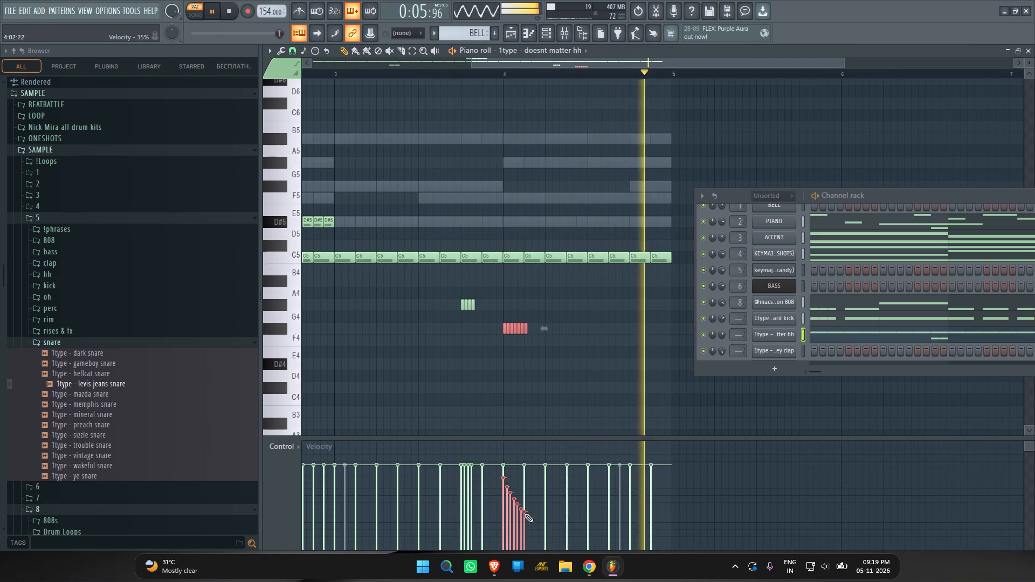
drag(525, 514, 526, 517)
ctrl+drag(491, 297, 436, 313)
drag(459, 475, 459, 476)
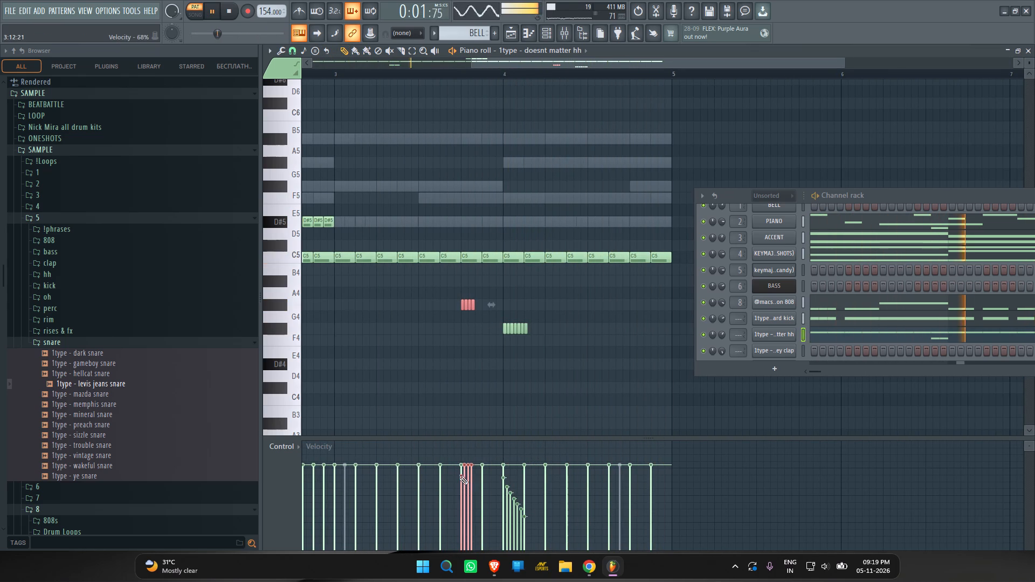
drag(459, 476, 471, 501)
Deselect the hi-hat notes and set the piano roll snap back to Step.
ctrl+scroll(570, 396, down, 7)
right_click(587, 361)
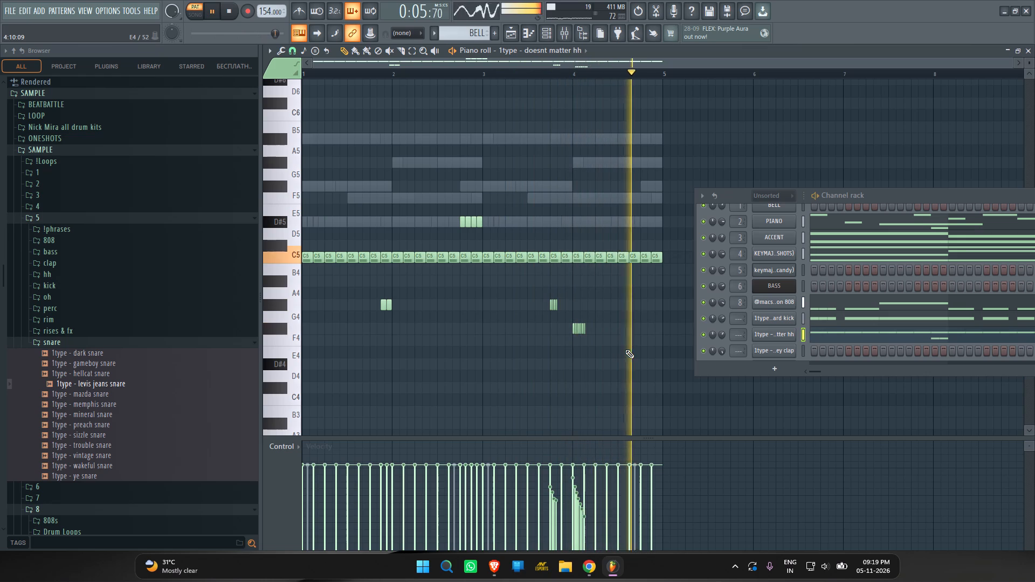
ctrl+scroll(670, 309, up, 7)
ctrl+scroll(668, 308, down, 5)
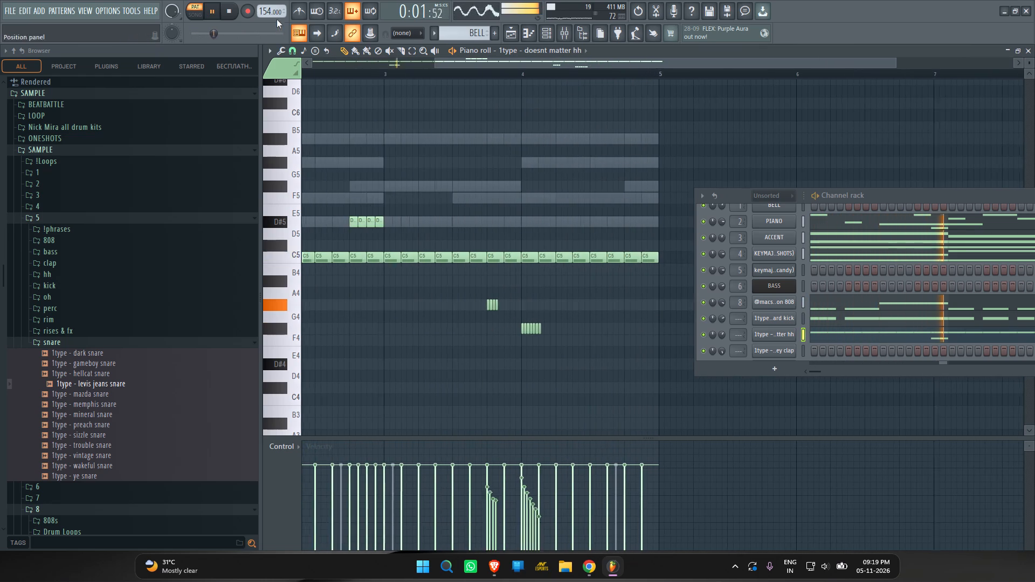
click(291, 51)
click(319, 153)
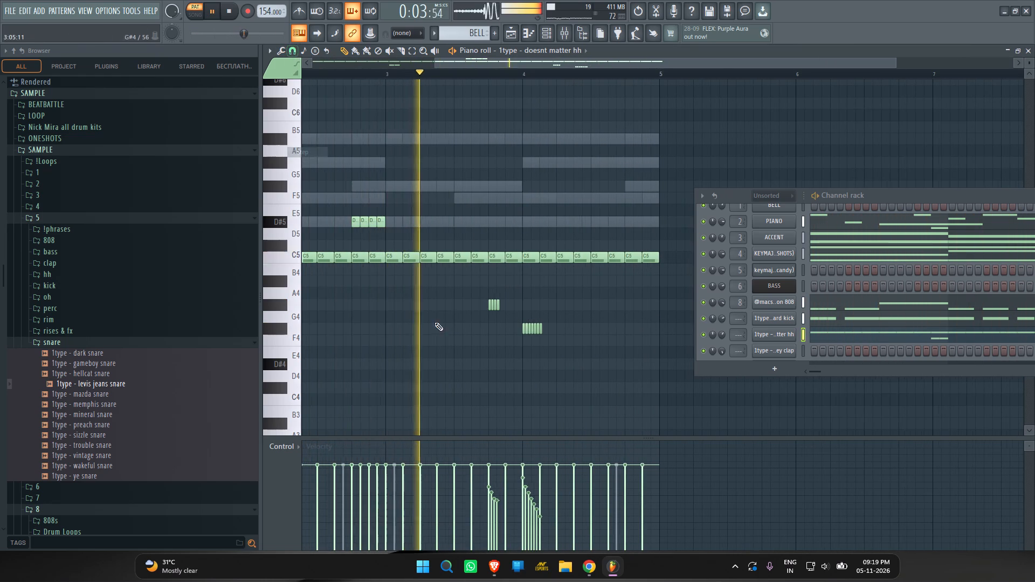
ctrl+scroll(435, 327, down, 4)
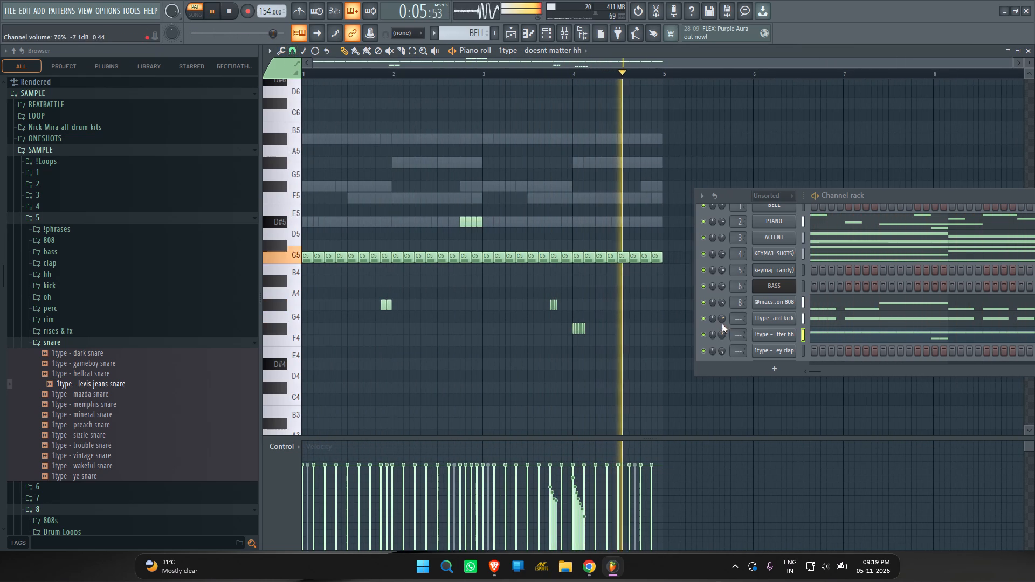
Adjust the kick channel's volume and set the 808 channel's volume to about 93%.
drag(721, 322, 720, 315)
drag(722, 306, 717, 298)
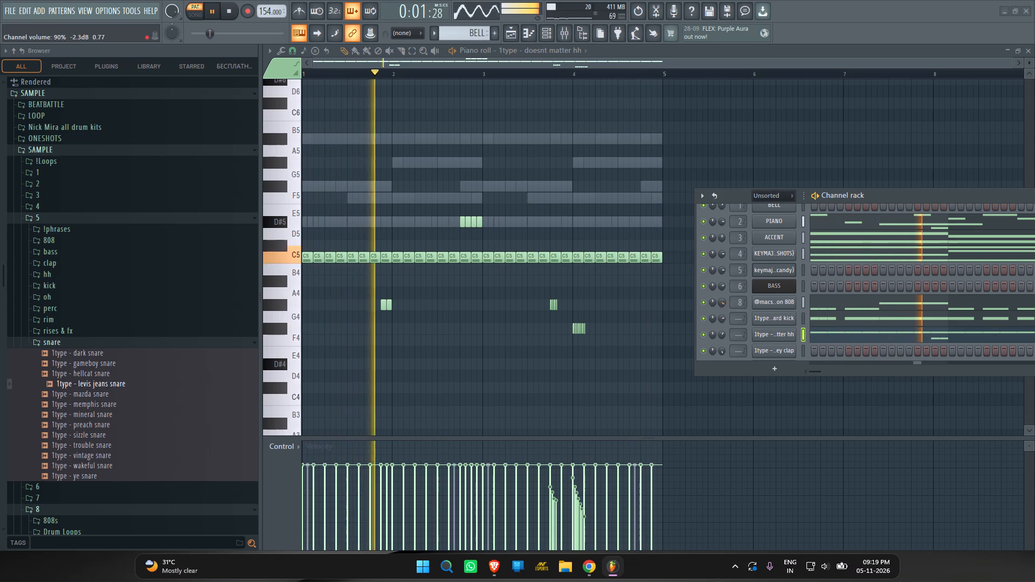
drag(717, 298, 715, 282)
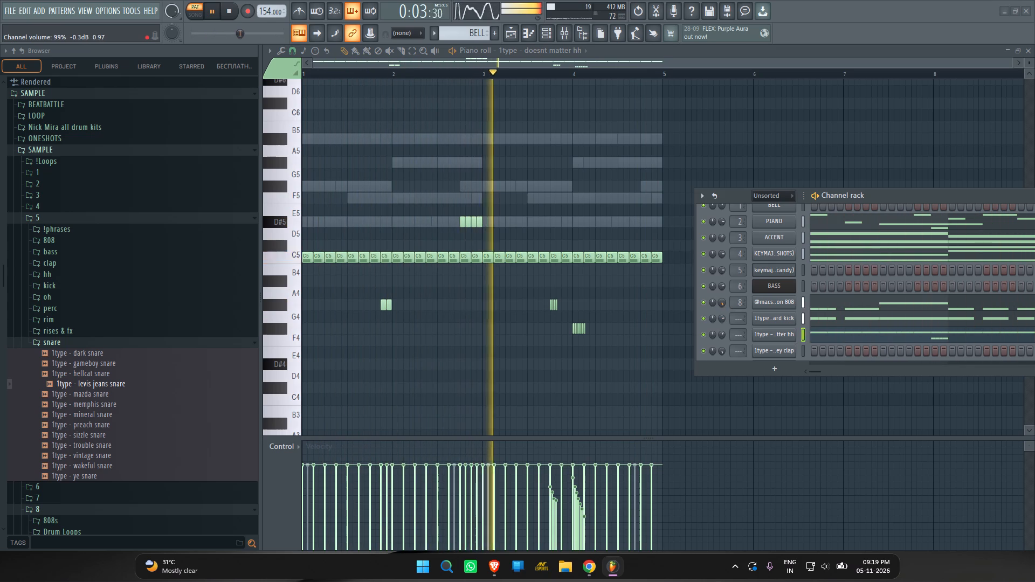
drag(715, 282, 720, 292)
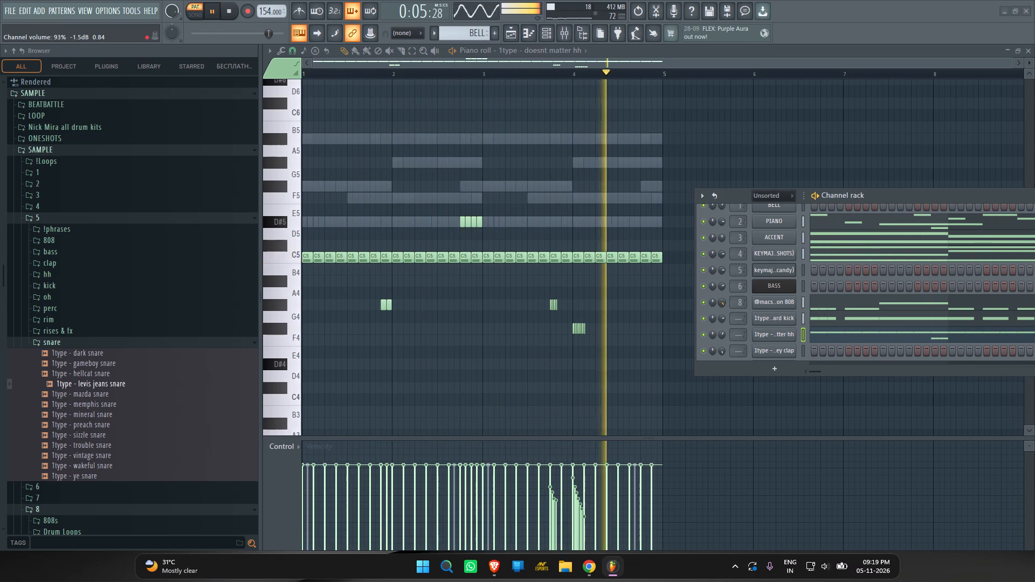
drag(720, 292, 721, 293)
Open the internet money clap channel in the piano roll and place two-step C5 notes on beat 3 of bars 1 and 2.
scroll(730, 324, down, 2)
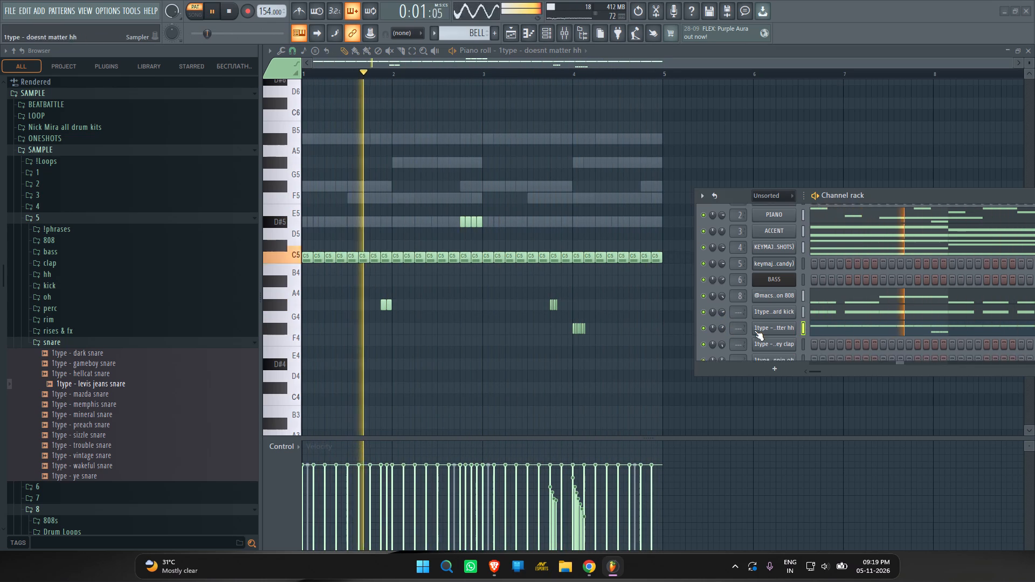
scroll(754, 330, down, 3)
right_click(778, 311)
click(809, 309)
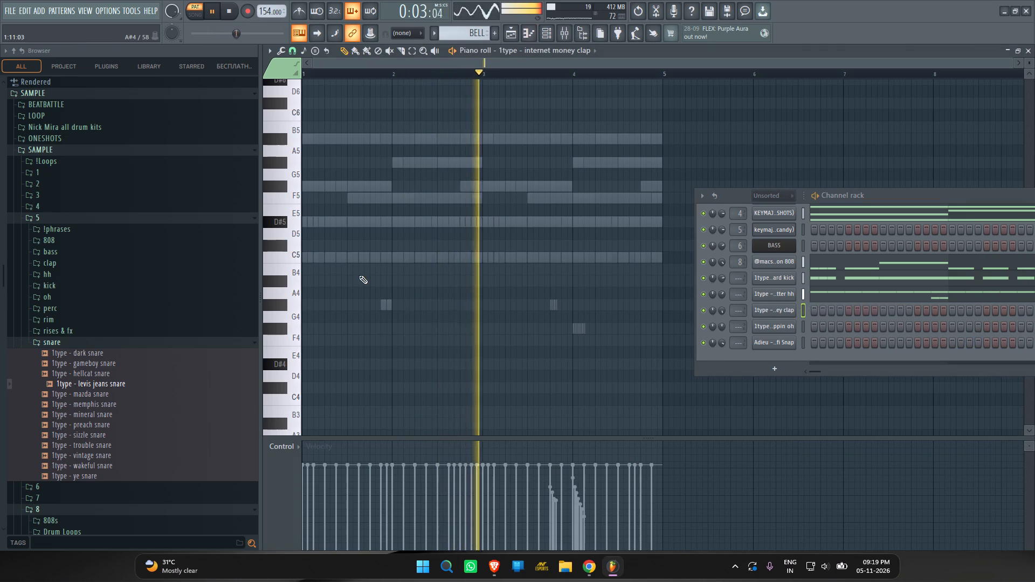
ctrl+scroll(356, 275, up, 3)
click(337, 258)
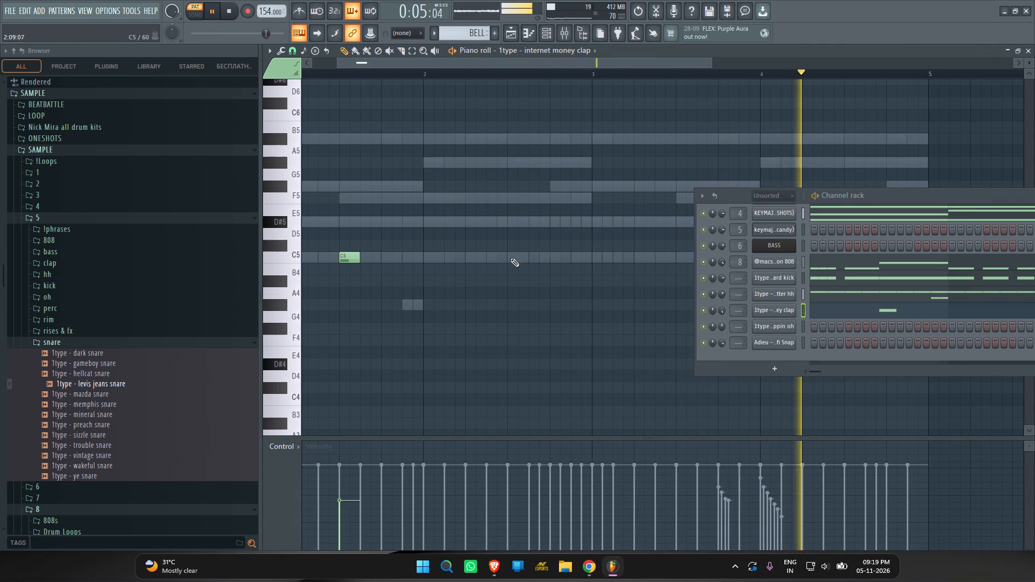
click(509, 258)
ctrl+scroll(489, 301, down, 4)
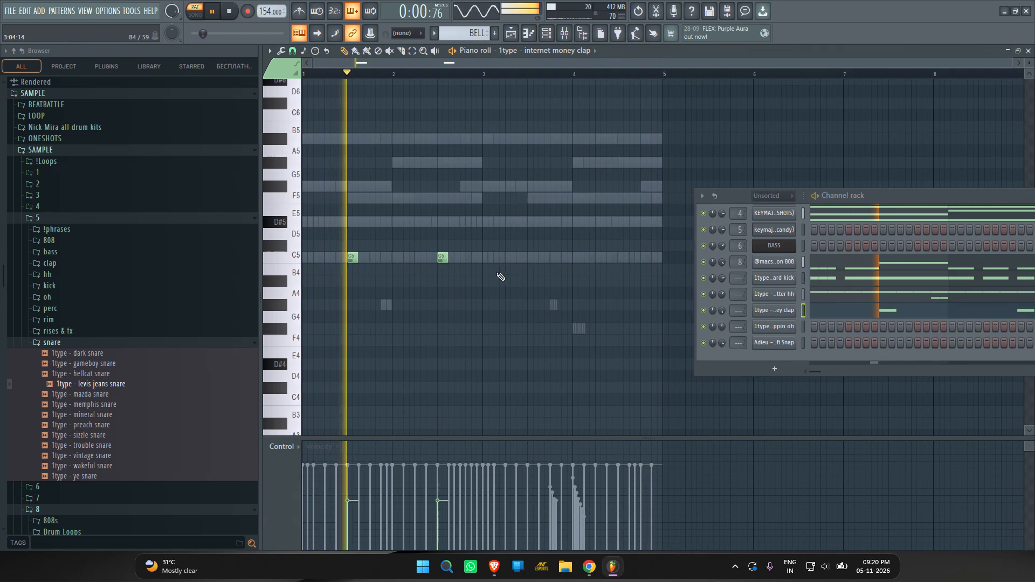
Move bar 1's clap note to beat 2, add another C5 clap on beat 4, and play the loop.
key(space)
shift+right_drag(329, 294, 451, 309)
drag(350, 273, 302, 275)
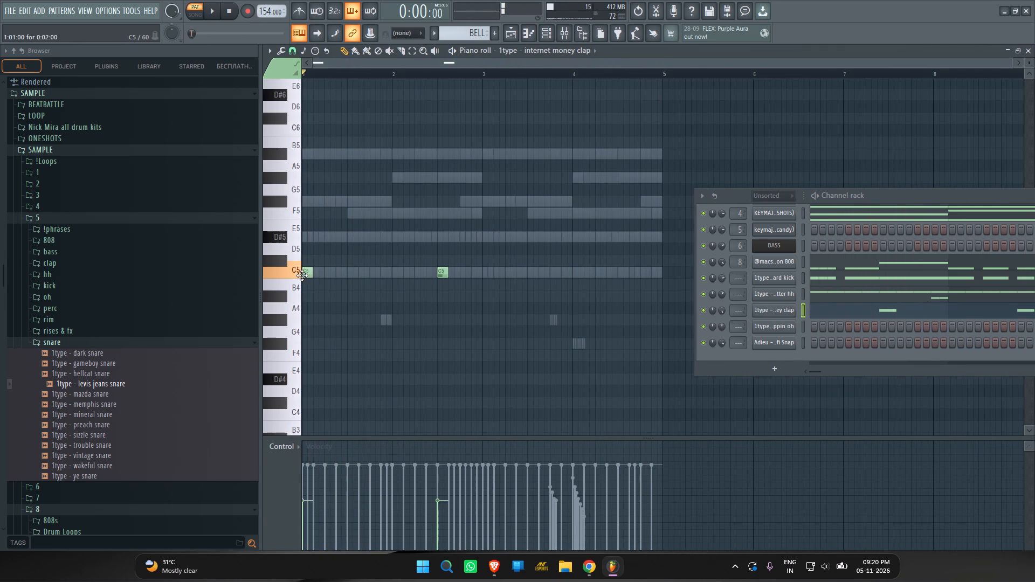
drag(302, 275, 328, 279)
key(space)
key(space)
click(370, 274)
key(space)
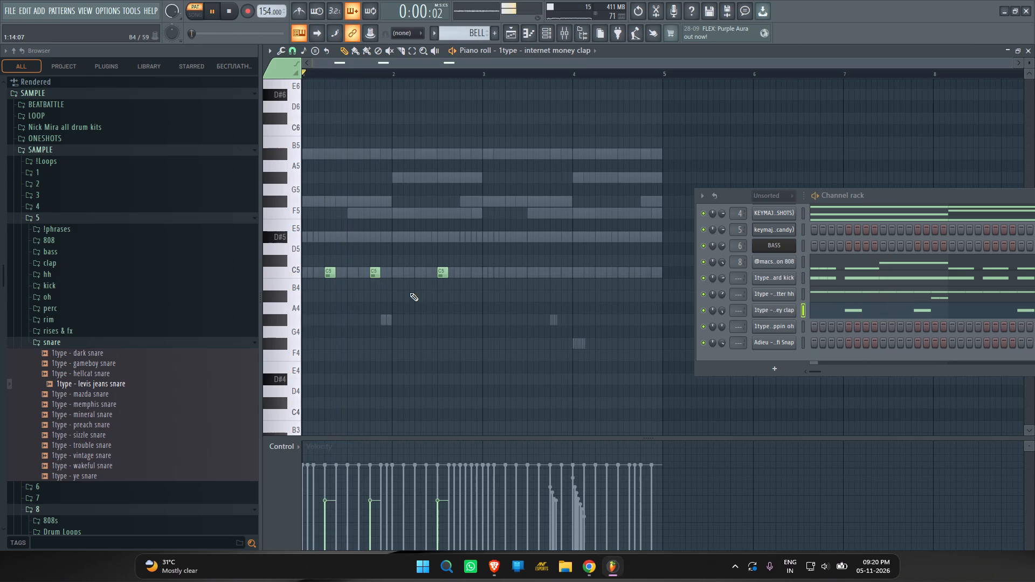
Replace bar 2's beat 3 clap with C5 notes on beats 2 and 4, checking against playback.
right_drag(443, 271, 423, 283)
key(space)
click(412, 275)
key(space)
click(461, 272)
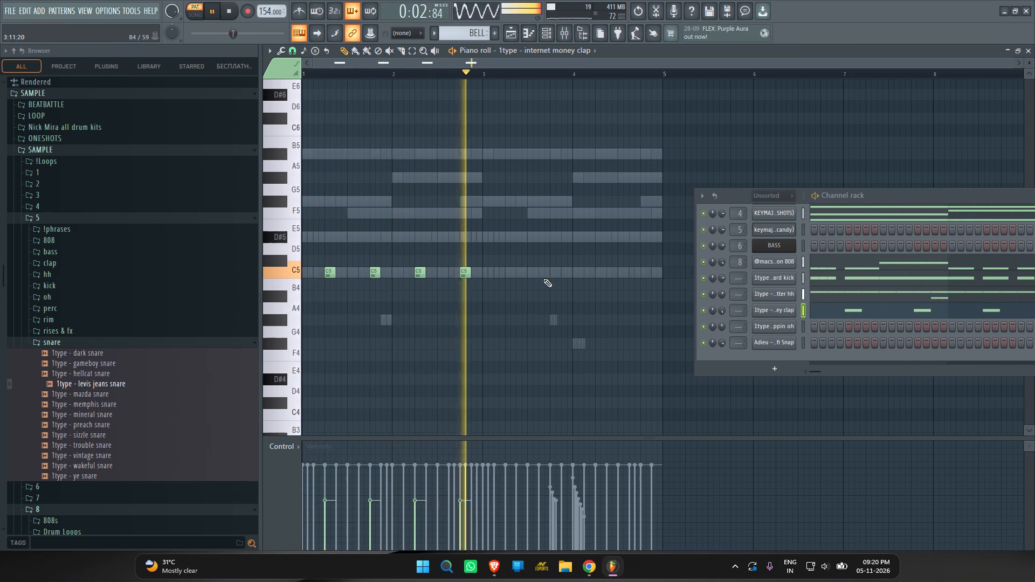
key(space)
key(space)
Place C5 claps on beats 2, 3 and 4 of bar 3, plus an A#4 clap midway between beats 3 and 4.
click(527, 275)
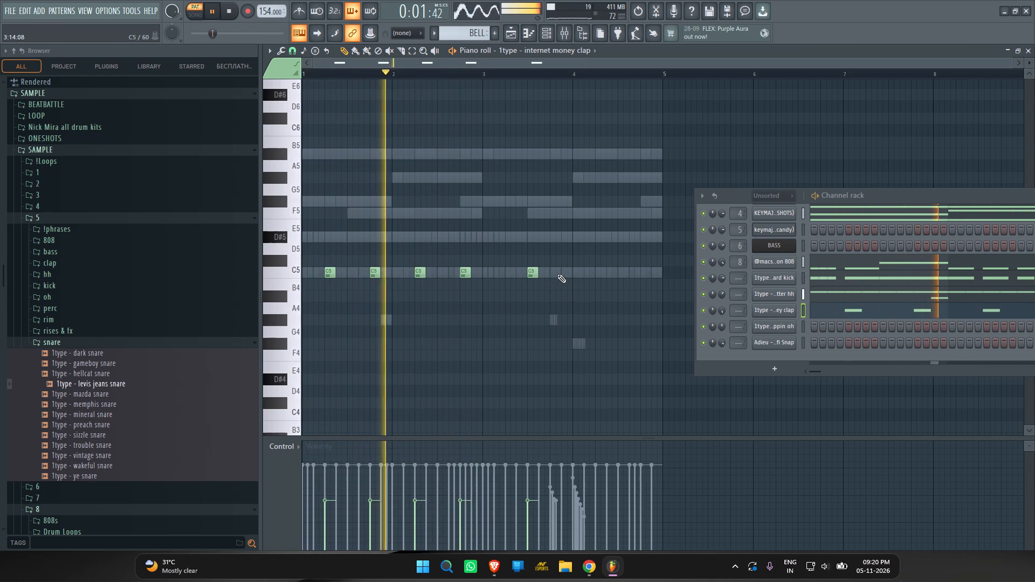
click(551, 271)
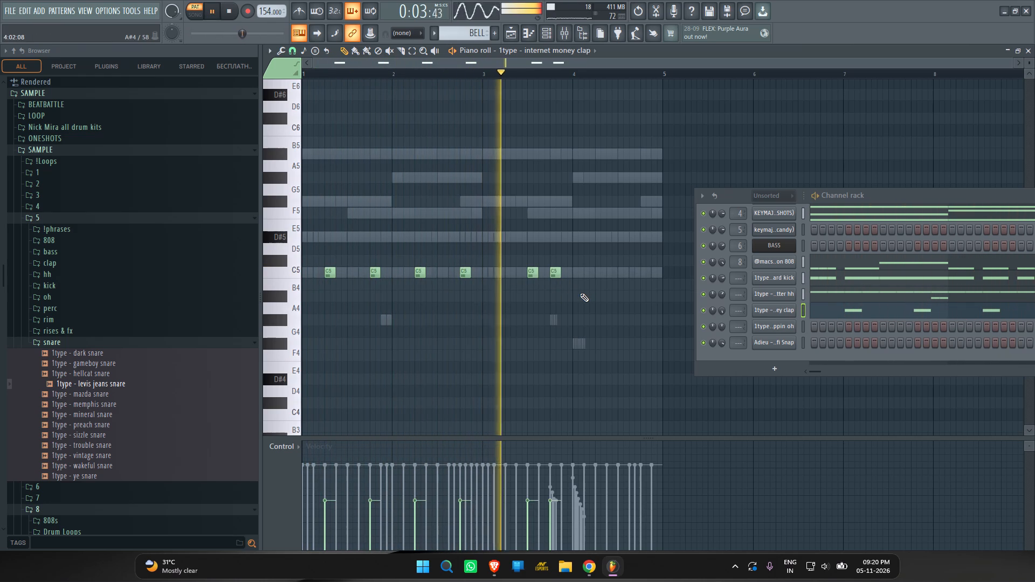
key(space)
key(space)
ctrl+scroll(512, 297, up, 3)
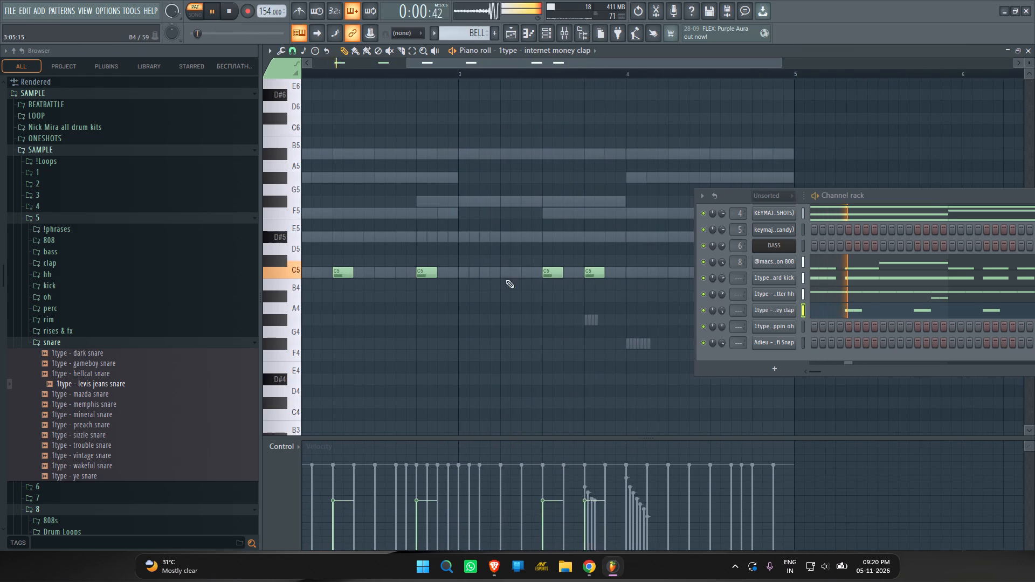
click(500, 276)
right_click(596, 273)
click(586, 272)
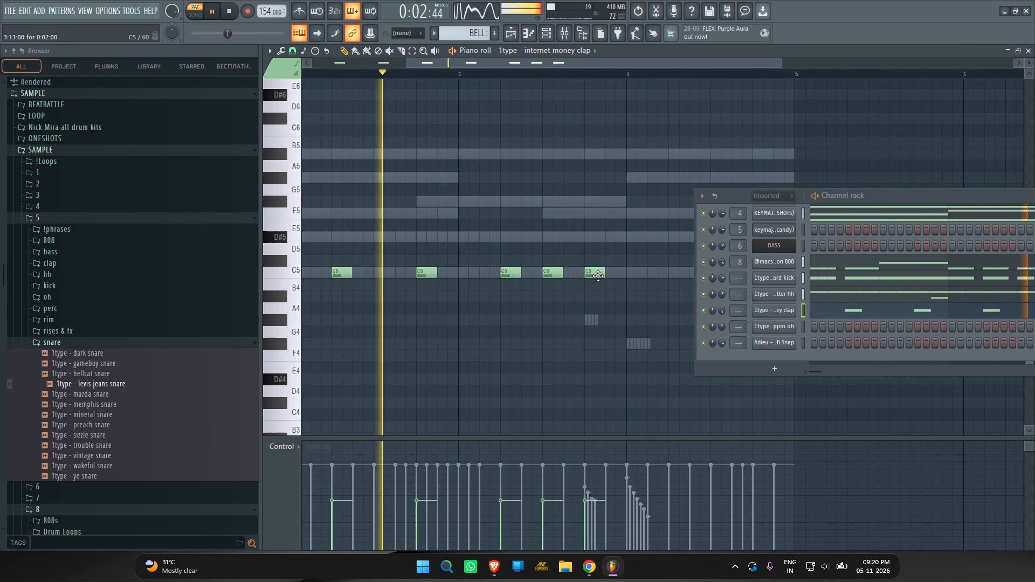
click(565, 293)
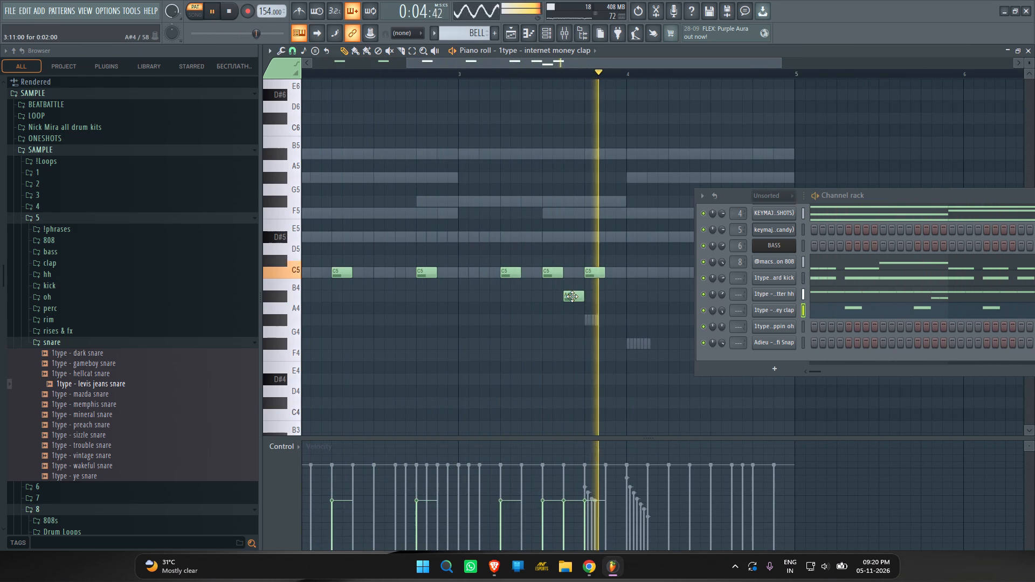
ctrl+scroll(578, 297, down, 3)
key(space)
key(space)
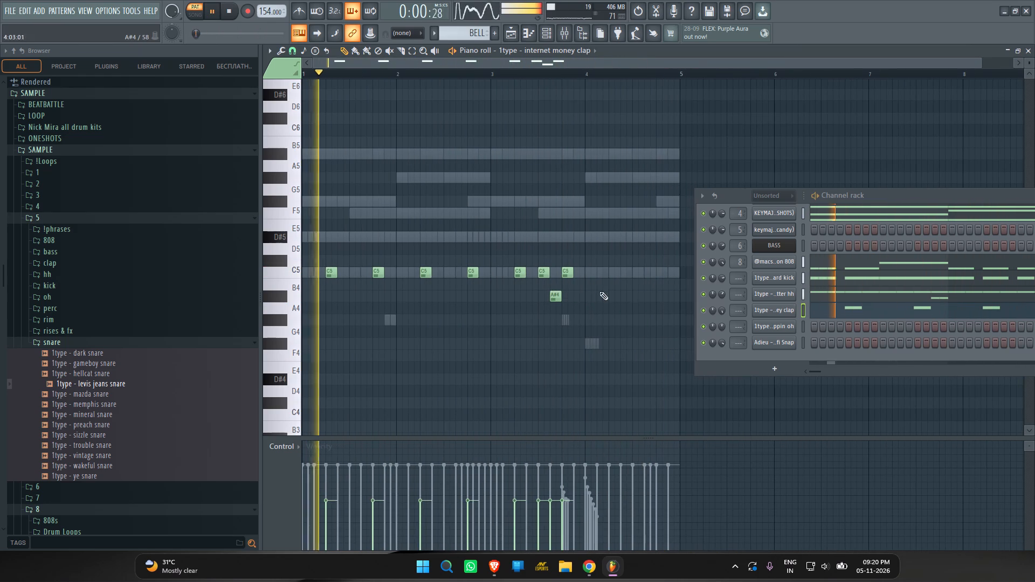
Place C5 clap notes on beats 2 and 4 of bar 4.
click(605, 271)
click(656, 274)
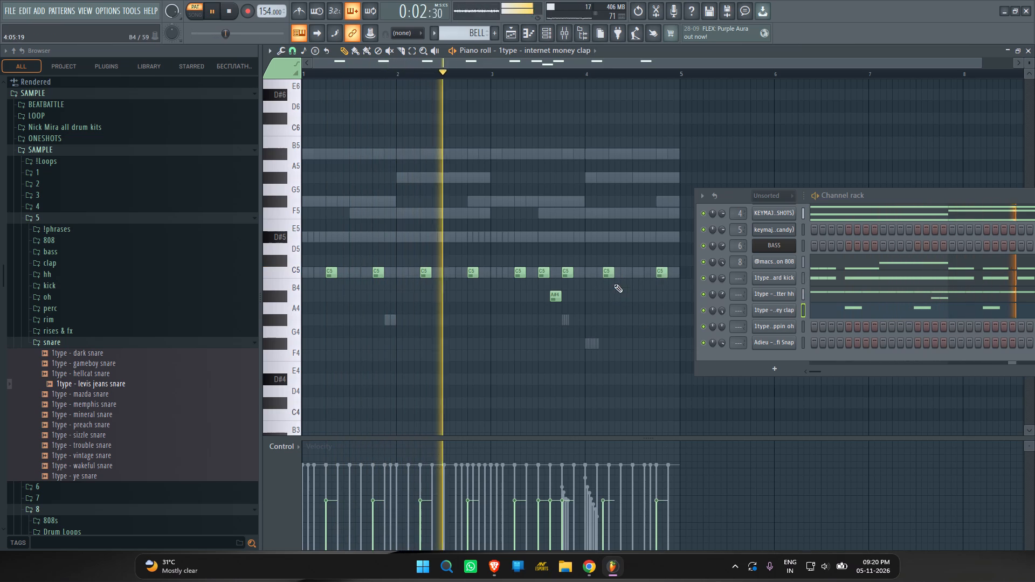
click(606, 274)
Select all the clap notes and raise their velocity together to about the level of the regular hi-hat notes.
ctrl+drag(663, 248, 328, 310)
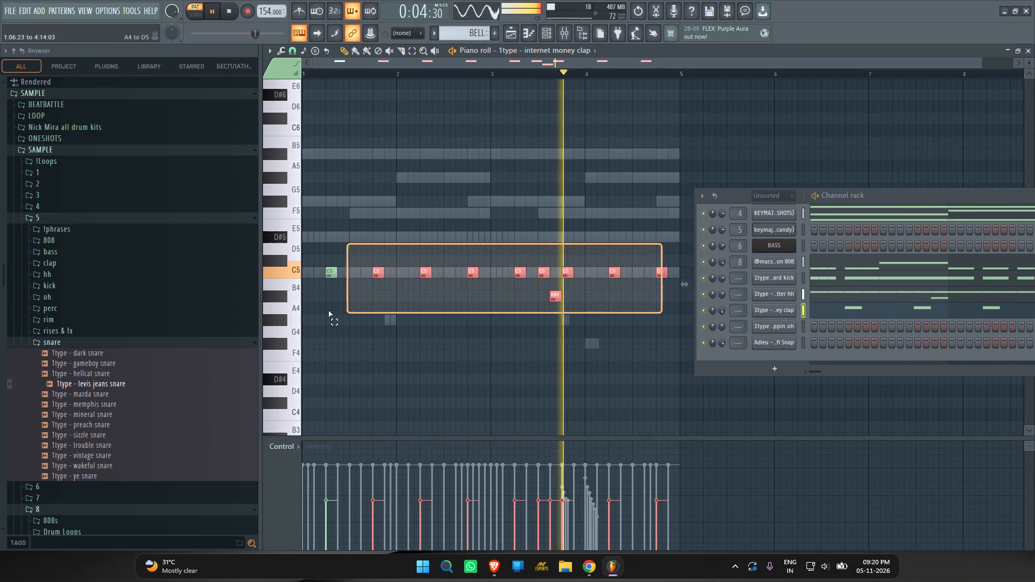
ctrl+drag(328, 310, 298, 313)
alt+scroll(389, 330, up, 10)
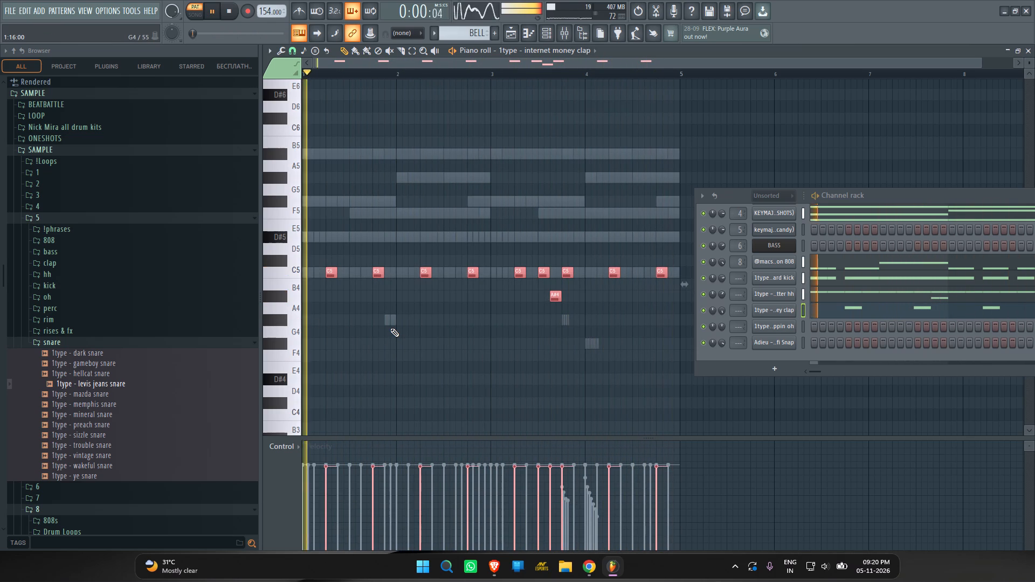
alt+scroll(390, 328, up, 1)
right_click(432, 324)
ctrl+scroll(561, 297, up, 2)
ctrl+scroll(561, 297, down, 4)
Set the clap channel's volume to about 91%.
drag(717, 314, 721, 330)
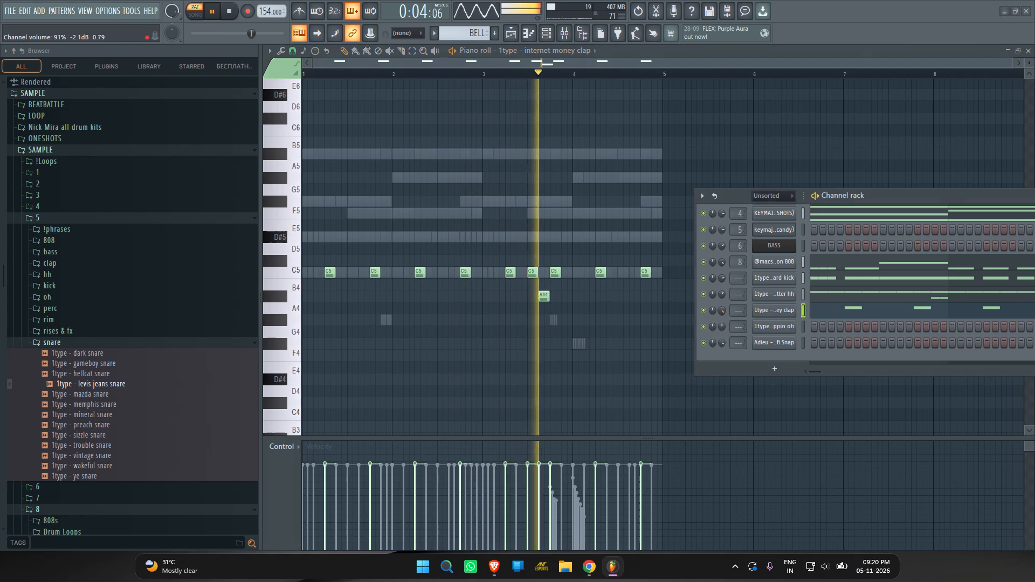
drag(721, 330, 721, 331)
Lower the velocities of bar 3's beat 3 C5 clap and the following A#4 clap, keeping the C5 softer than the A#4.
ctrl+scroll(574, 322, up, 3)
ctrl+drag(499, 272, 527, 325)
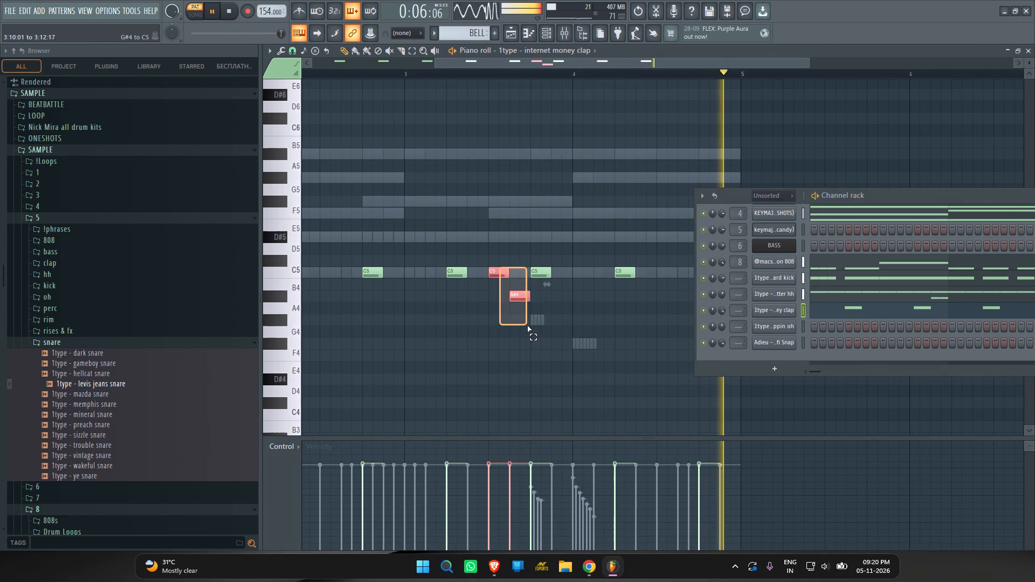
ctrl+drag(527, 325, 528, 325)
click(493, 487)
click(491, 506)
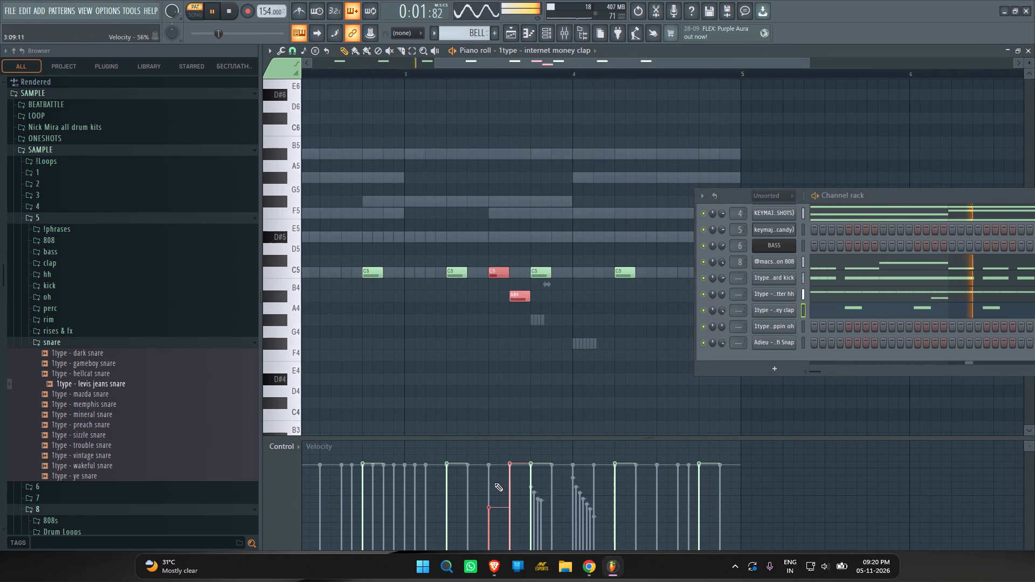
drag(513, 484, 510, 490)
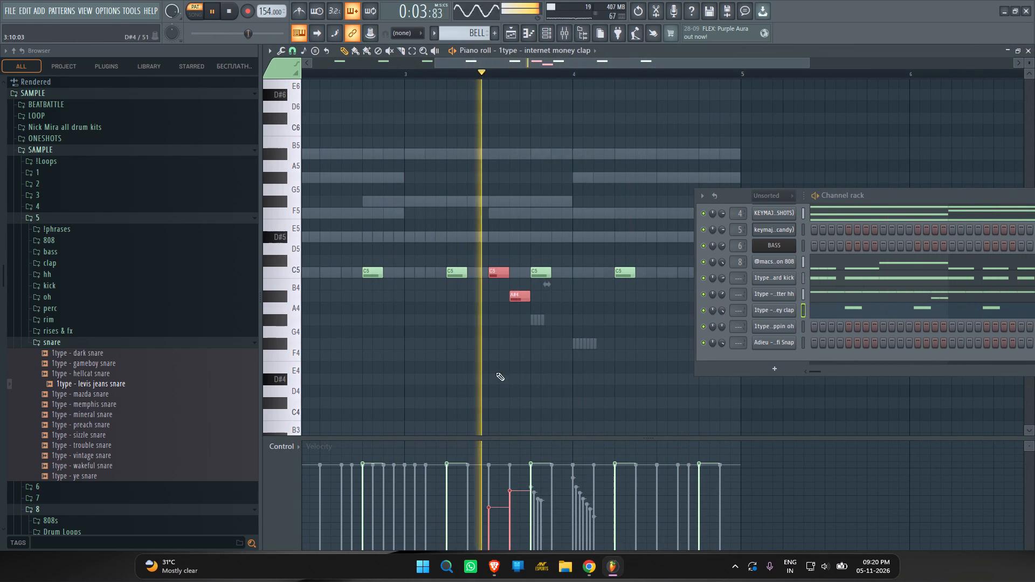
Place C5 notes on the sippin oh channel at bar 1 beat 1, bar 2's last half beat, and bar 4 beats 3 and 4.
right_click(491, 359)
ctrl+scroll(492, 359, down, 6)
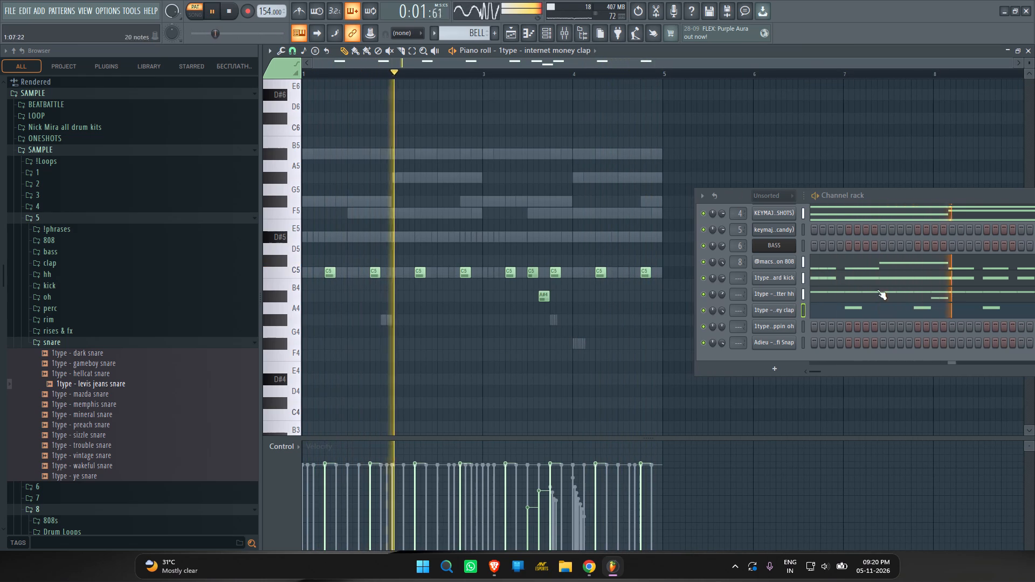
right_click(792, 322)
click(815, 325)
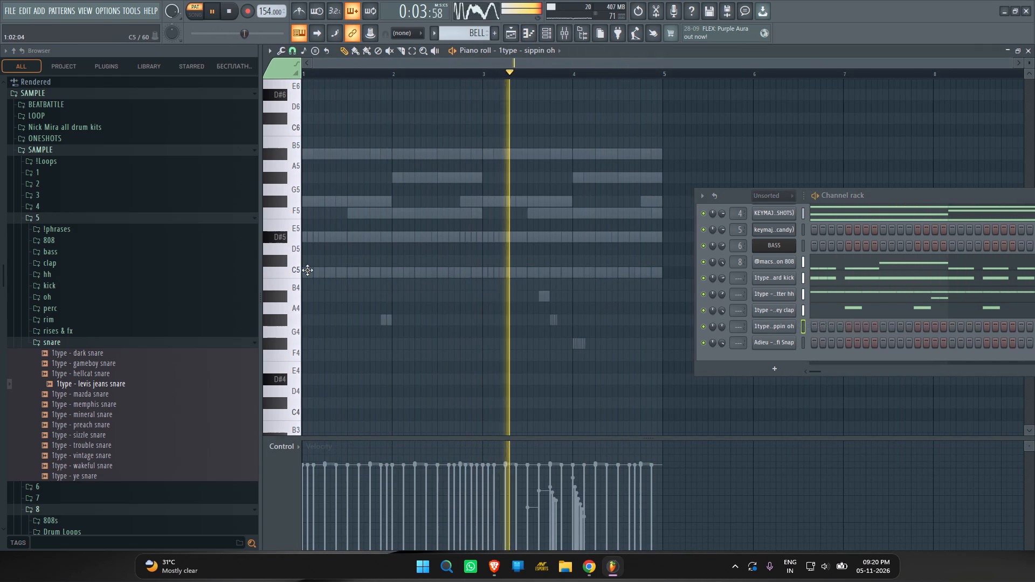
click(307, 270)
drag(310, 273, 296, 274)
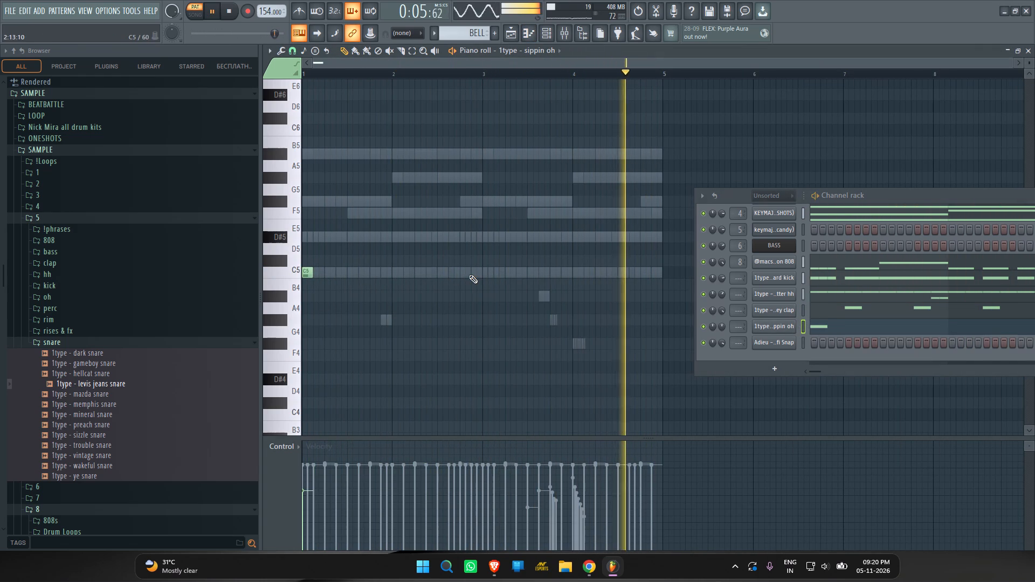
click(469, 272)
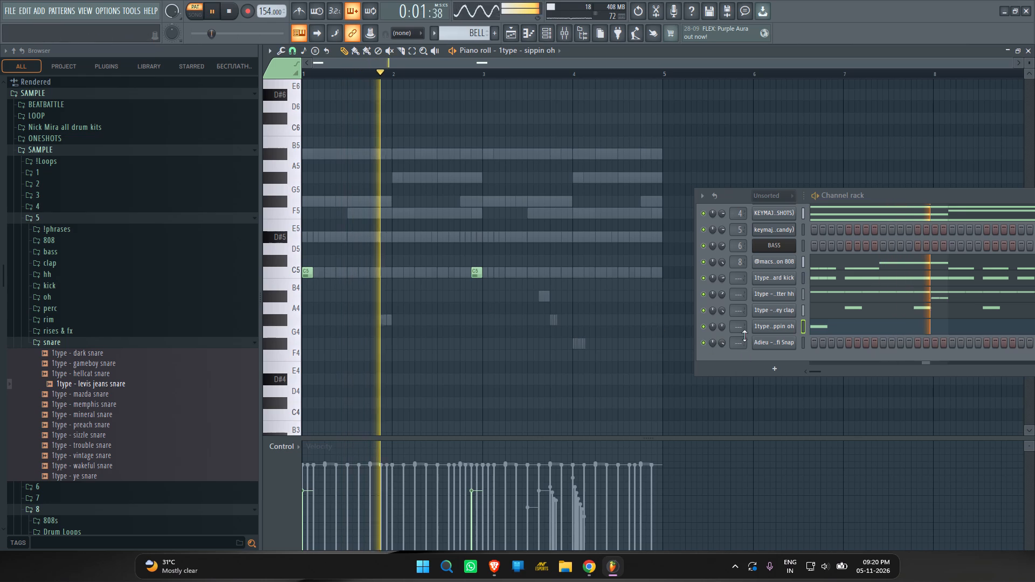
click(722, 328)
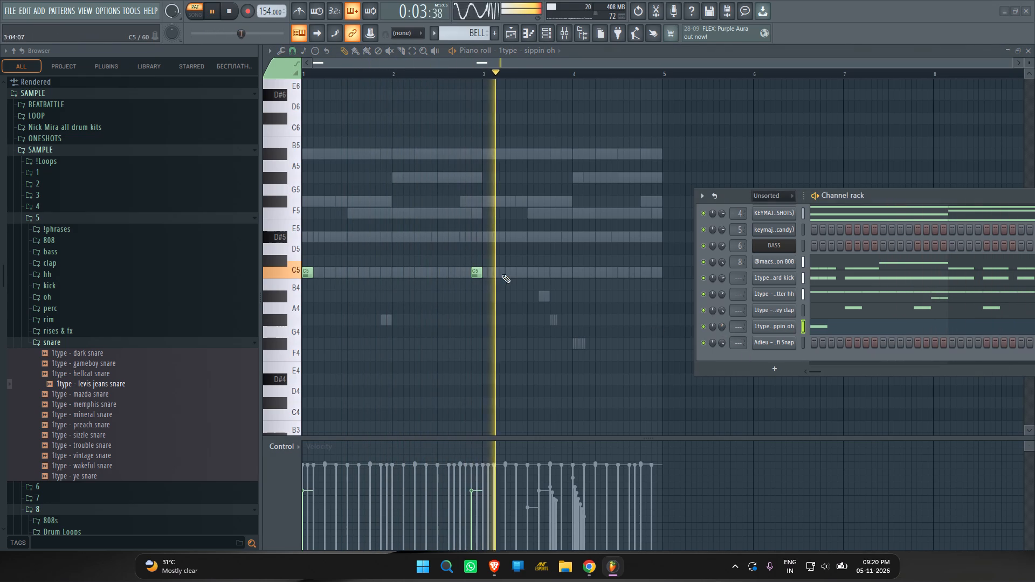
click(619, 272)
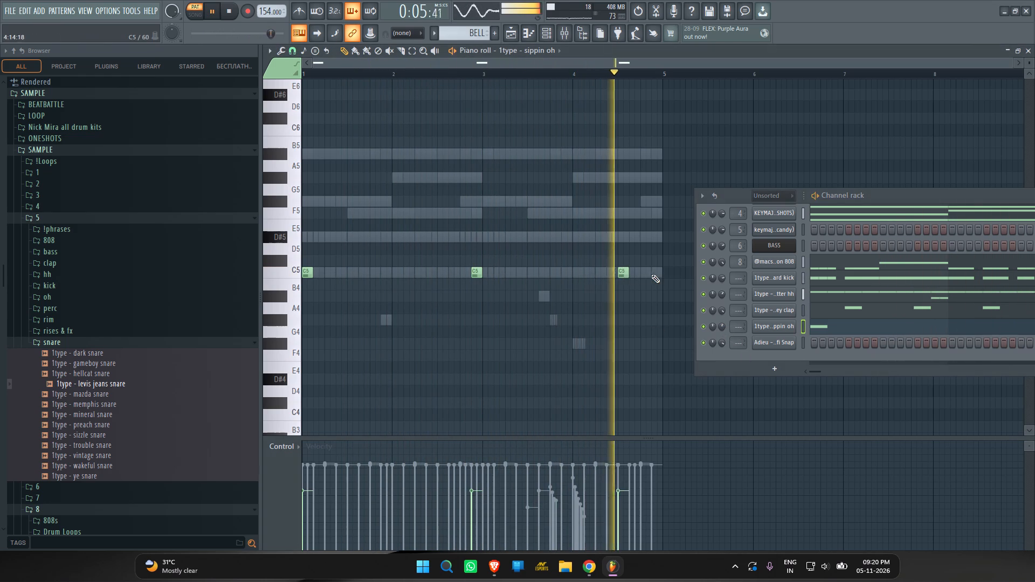
click(647, 271)
drag(649, 272, 641, 272)
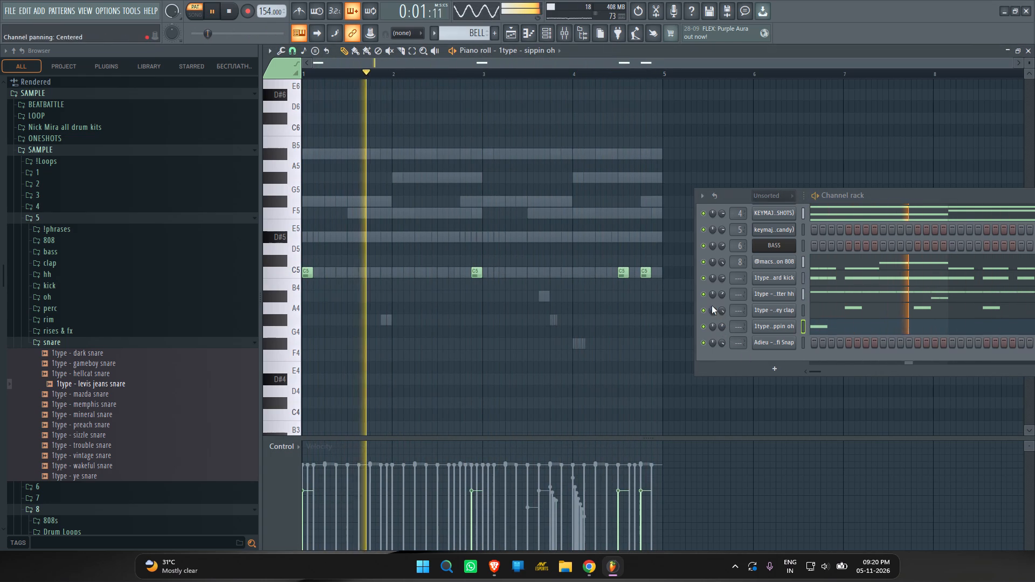
Place two half-beat C5 notes filling beat 4 of bar 2 on the Adieu - Lofi Snap channel.
right_click(774, 343)
click(812, 336)
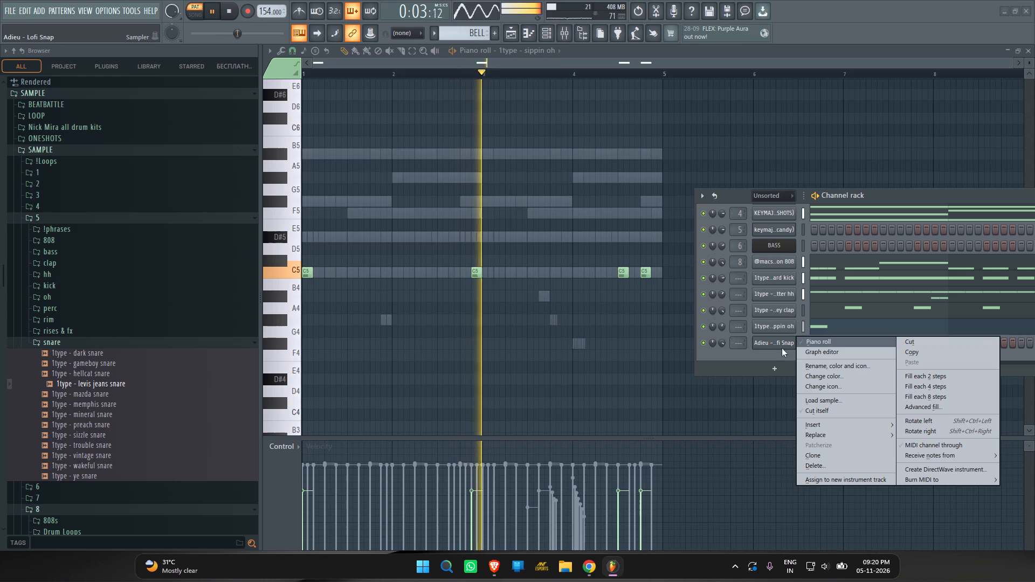
click(831, 341)
ctrl+scroll(488, 318, up, 4)
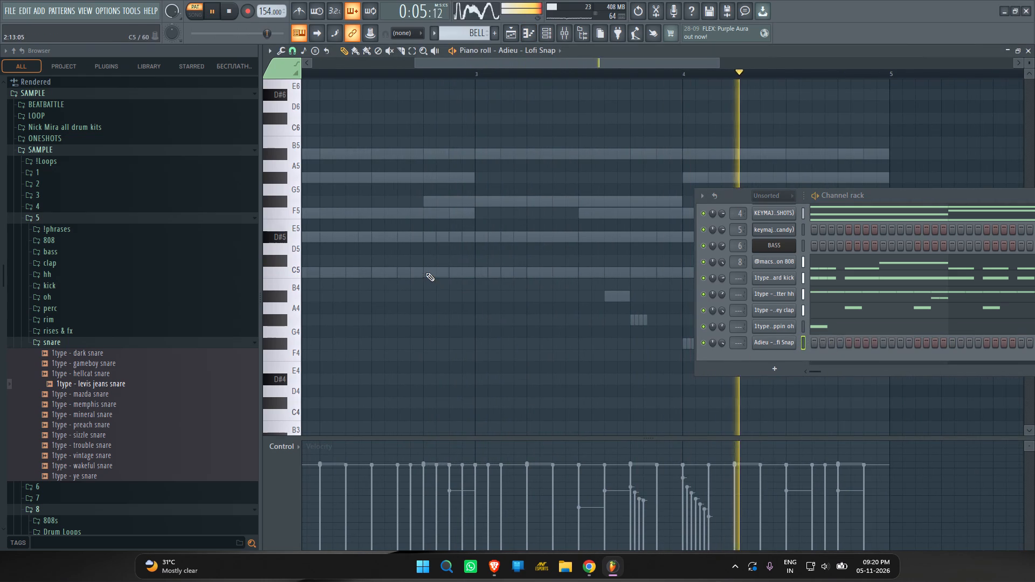
click(426, 273)
click(453, 273)
Select both bar 2 snap notes and raise their velocity to about the level of the regular hi-hat notes.
ctrl+drag(514, 251, 389, 309)
alt+scroll(423, 316, up, 5)
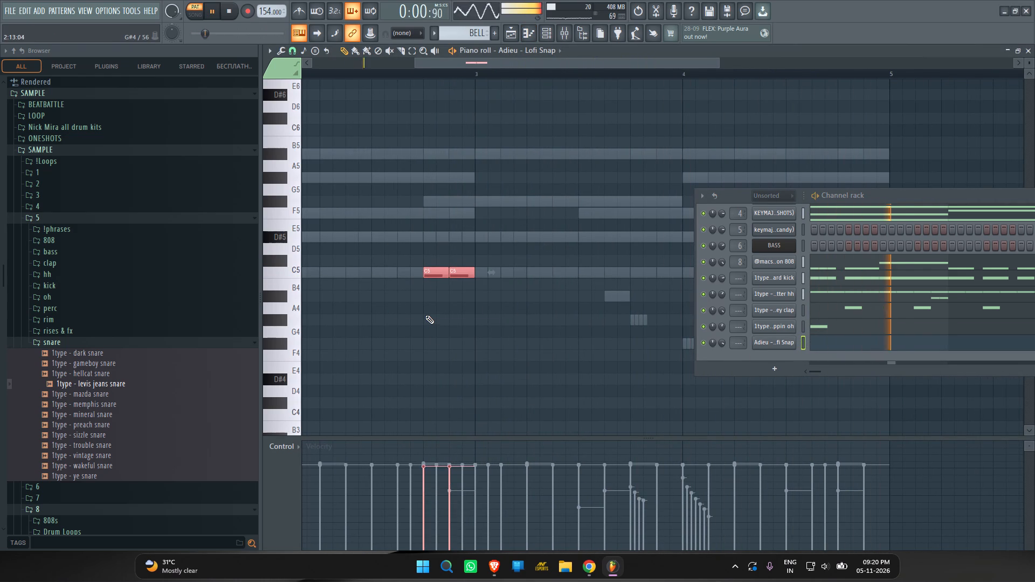
alt+scroll(425, 315, up, 4)
alt+scroll(426, 315, down, 1)
Raise the velocity of the sippin oh notes in bars 1 and 2 together to about the regular hi-hat level.
click(820, 324)
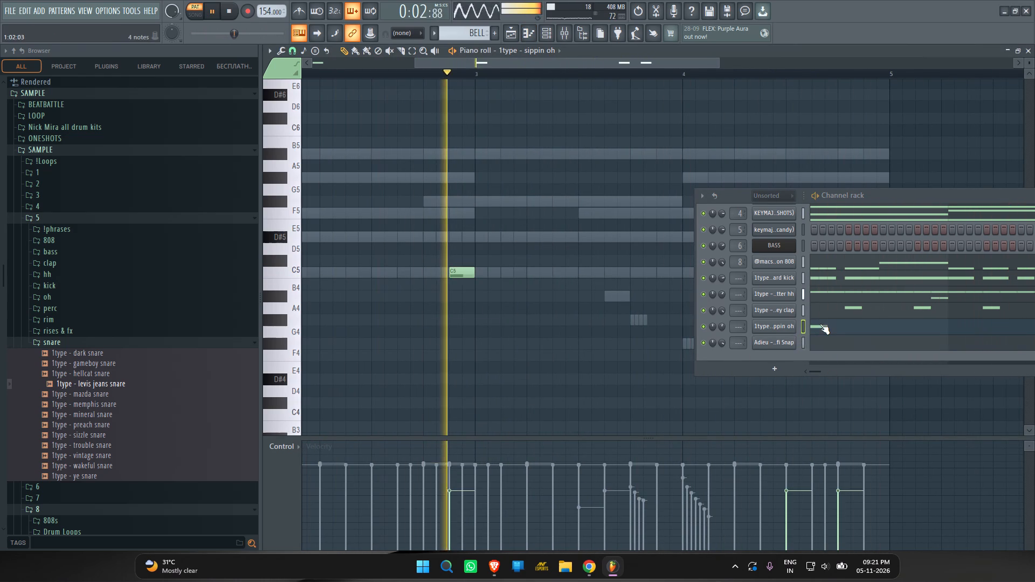
ctrl+scroll(673, 341, down, 8)
ctrl+drag(575, 369, 74, 267)
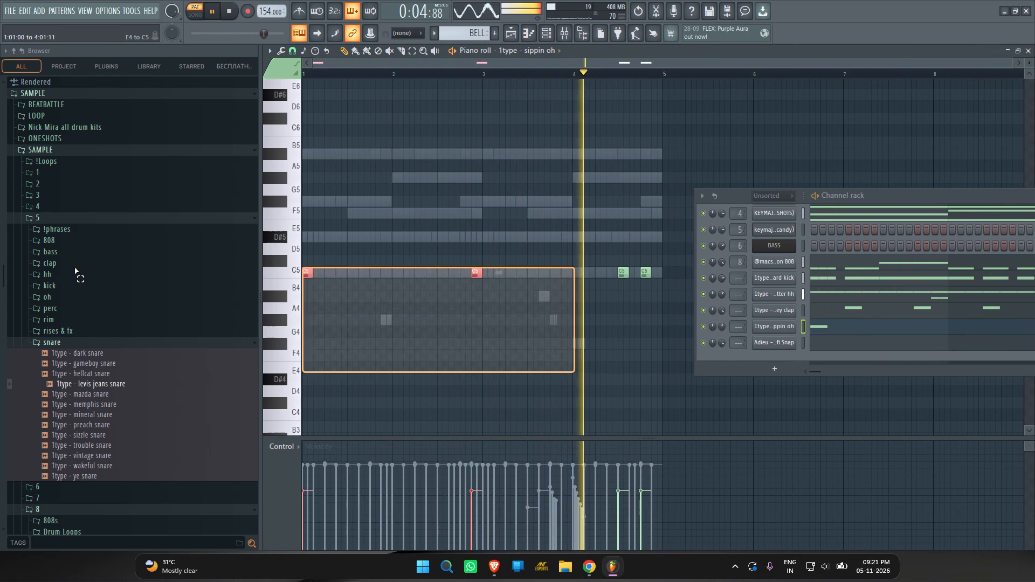
ctrl+drag(74, 267, 78, 267)
alt+scroll(322, 331, up, 8)
right_drag(376, 341, 415, 351)
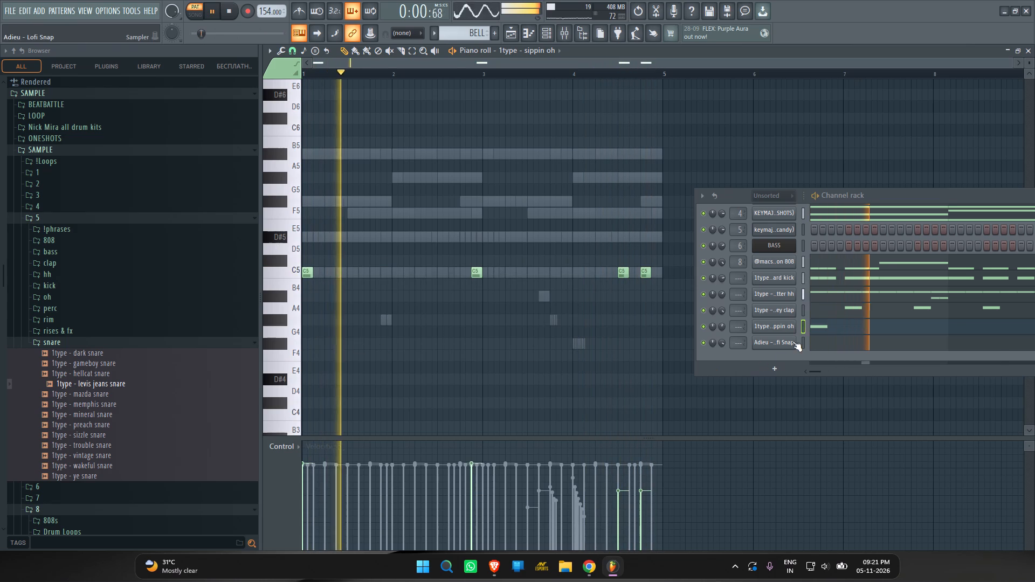
Add Lofi Snap notes in bar 4: D#5 on beat 3, G#4 half a beat after it, and F#4 on beat 4.
right_click(792, 341)
click(813, 341)
ctrl+scroll(621, 291, up, 2)
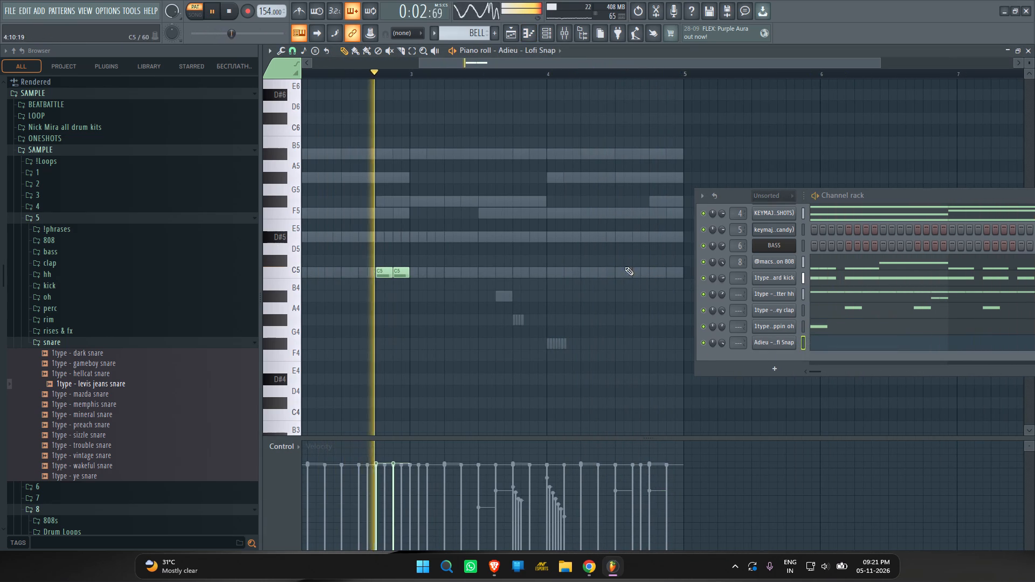
click(616, 240)
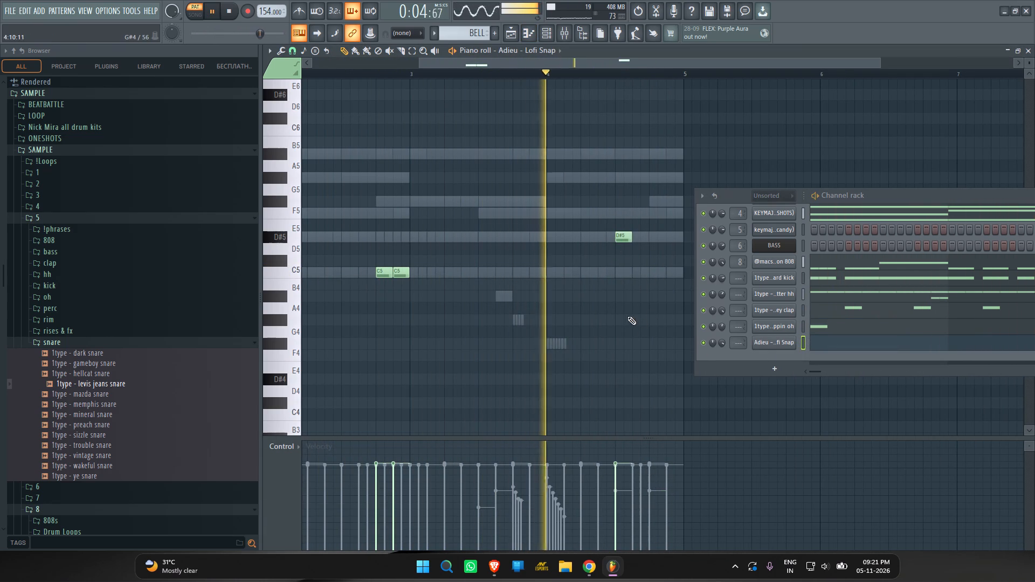
click(633, 319)
click(652, 345)
ctrl+scroll(660, 349, down, 4)
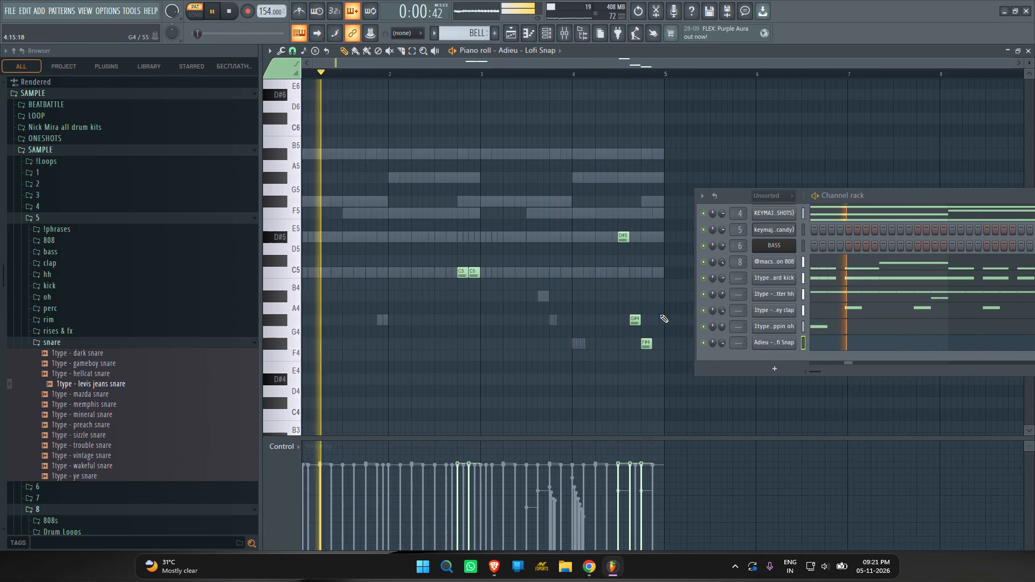
ctrl+scroll(657, 312, down, 5)
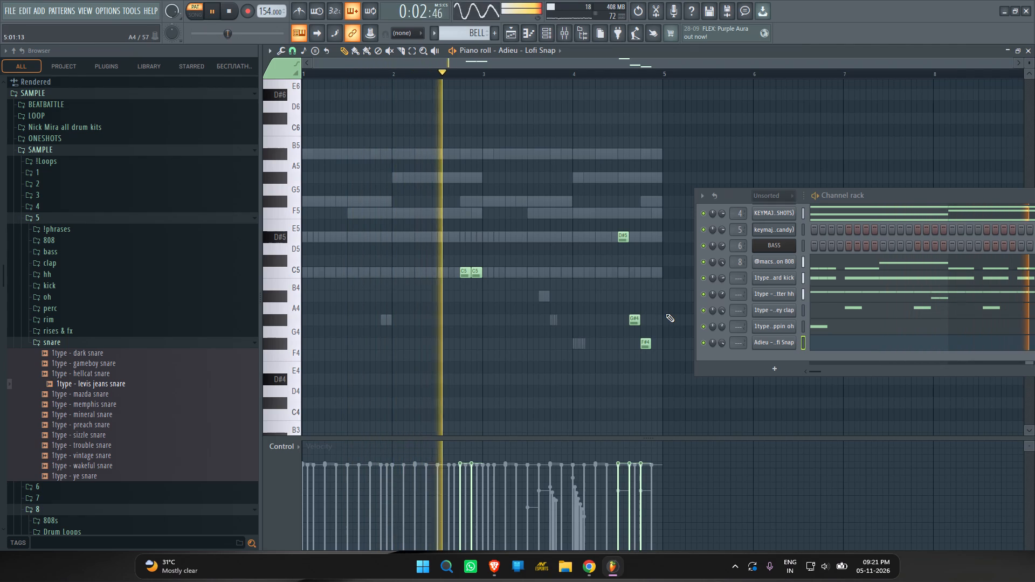
Fill the last half beat of bar 4 with two quarter-beat F4 notes in the Lofi Snap pattern.
ctrl+scroll(678, 331, up, 4)
ctrl+drag(629, 338, 610, 353)
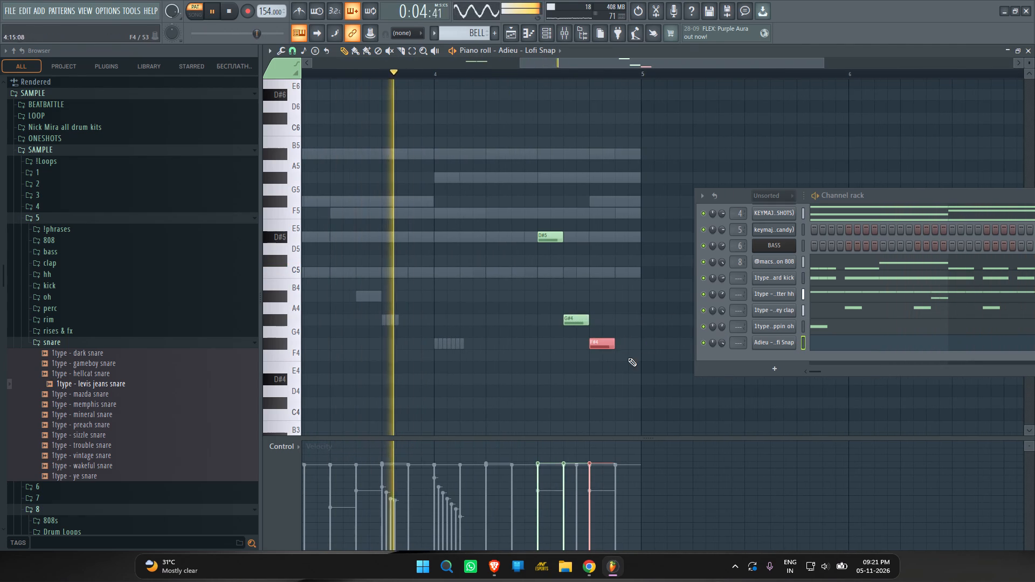
click(618, 356)
shift+drag(633, 382, 631, 350)
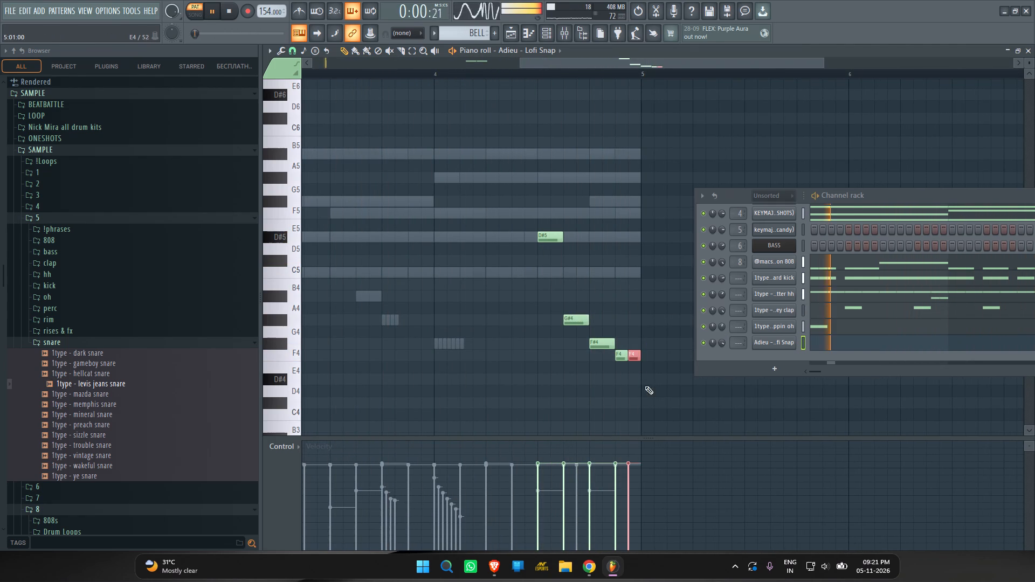
right_click(653, 380)
Move the two short snap notes at the end of bar 4 up from F4 to C5.
ctrl+drag(651, 348, 625, 363)
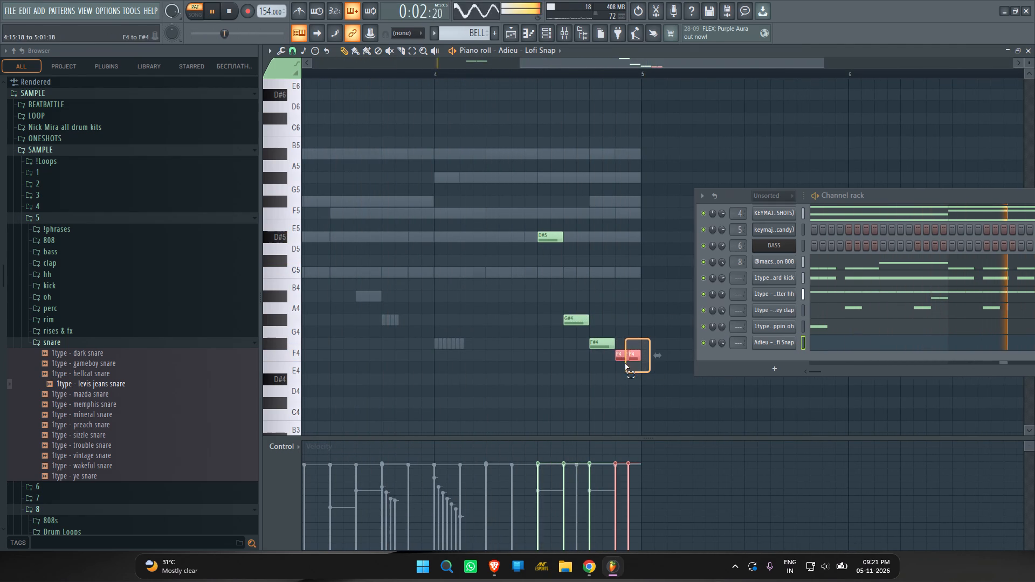
ctrl+drag(625, 363, 624, 363)
drag(618, 358, 614, 275)
right_click(644, 302)
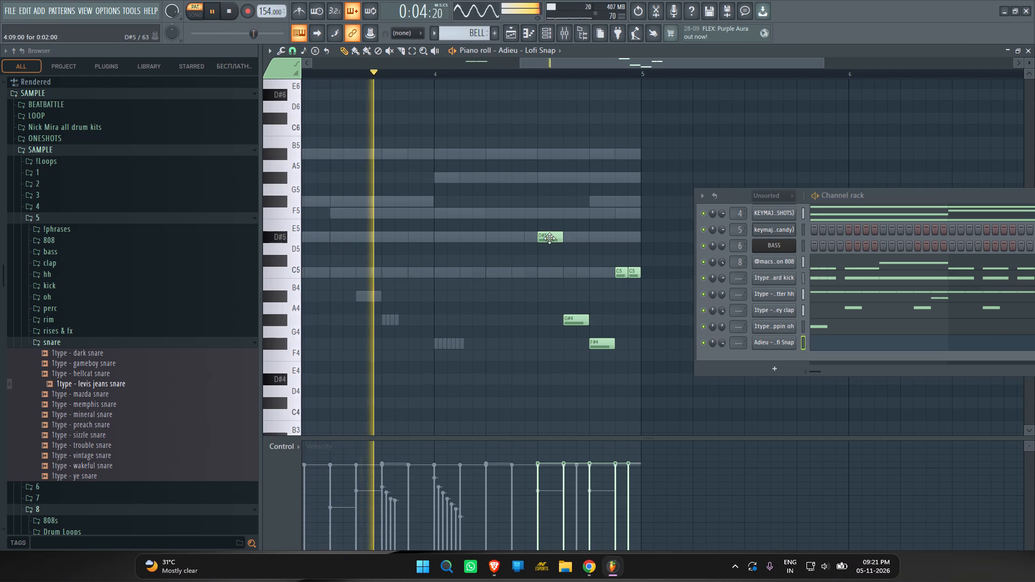
Show note pan in the control lane and pan bar 4's D#5 snap note about 55% right.
ctrl+drag(566, 226, 439, 281)
drag(268, 452, 281, 449)
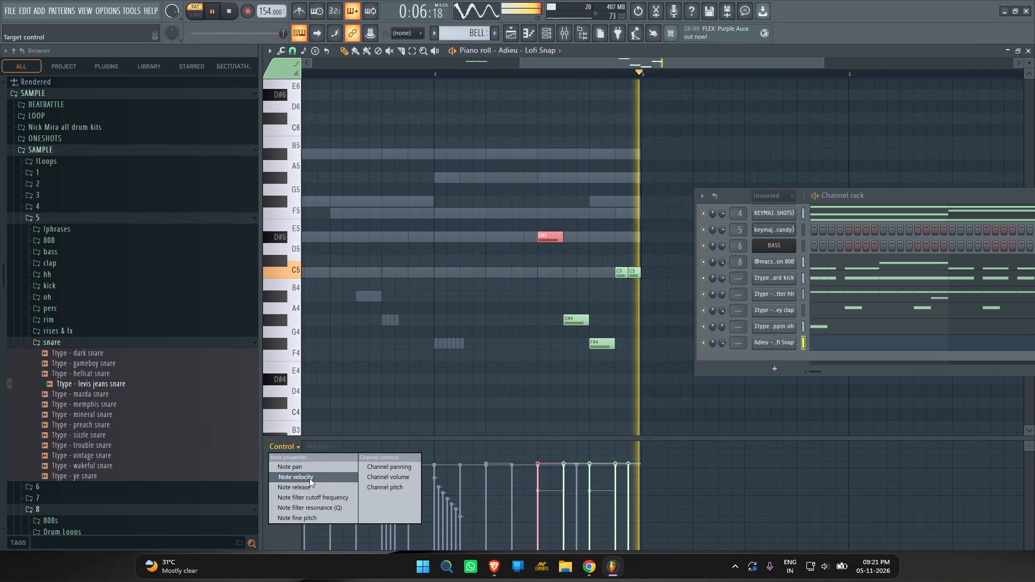
click(308, 468)
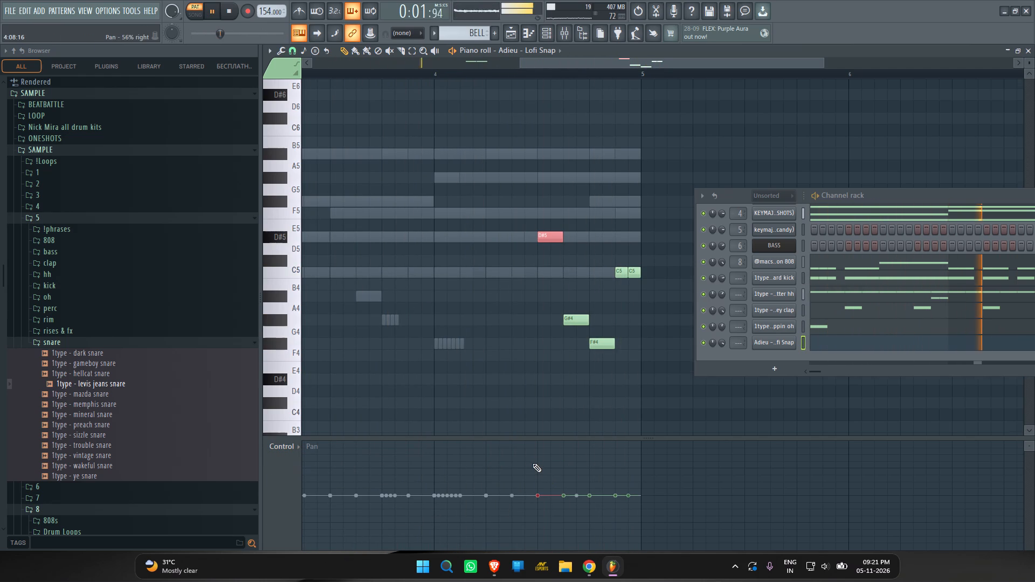
scroll(533, 463, up, 4)
scroll(532, 459, down, 9)
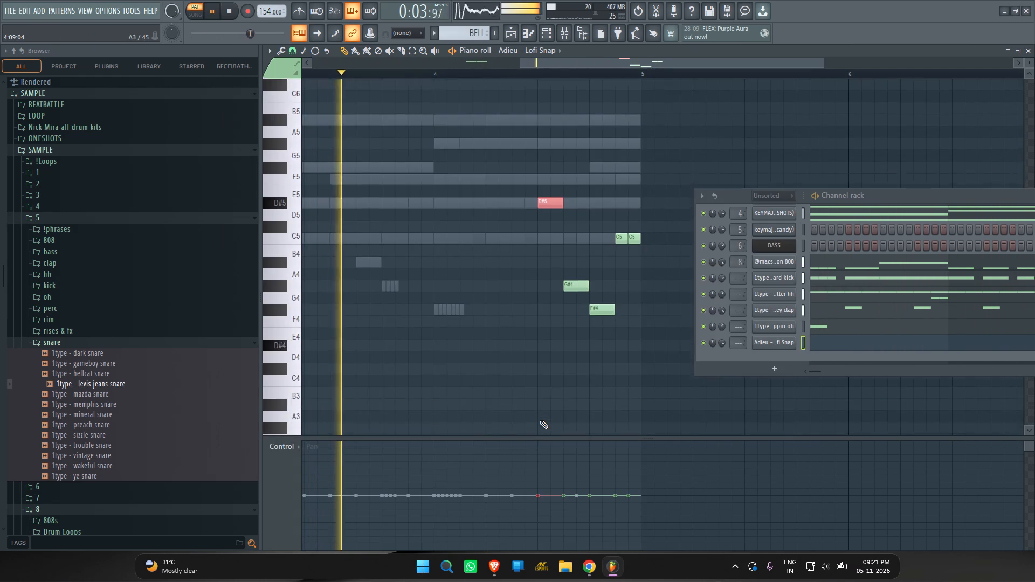
scroll(540, 420, down, 1)
alt+scroll(542, 414, up, 9)
alt+scroll(548, 404, down, 1)
right_click(564, 347)
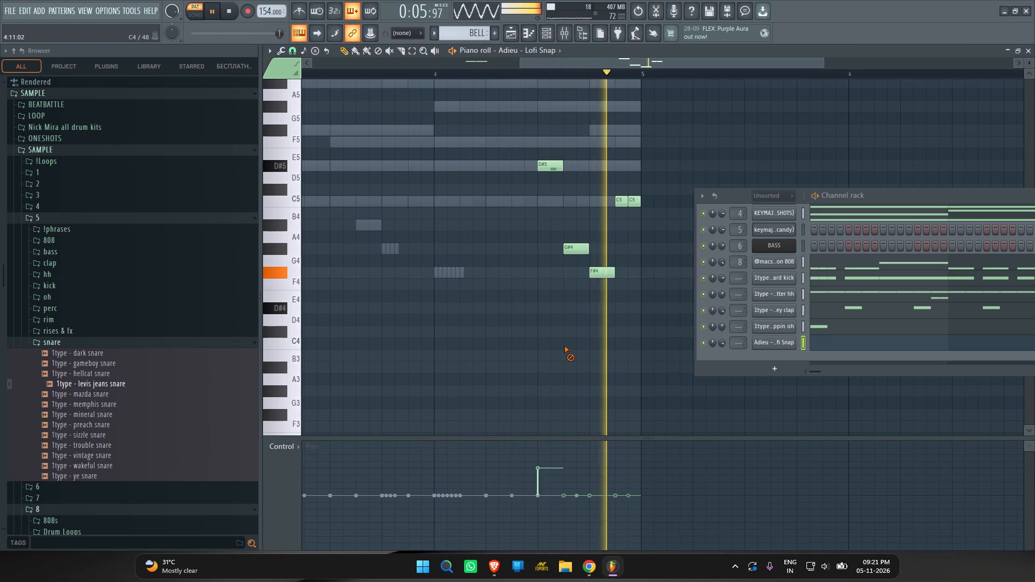
Pan the two short C5 snap notes at the end of bar 4 together strongly to the left.
ctrl+drag(610, 206, 633, 207)
alt+scroll(602, 322, down, 5)
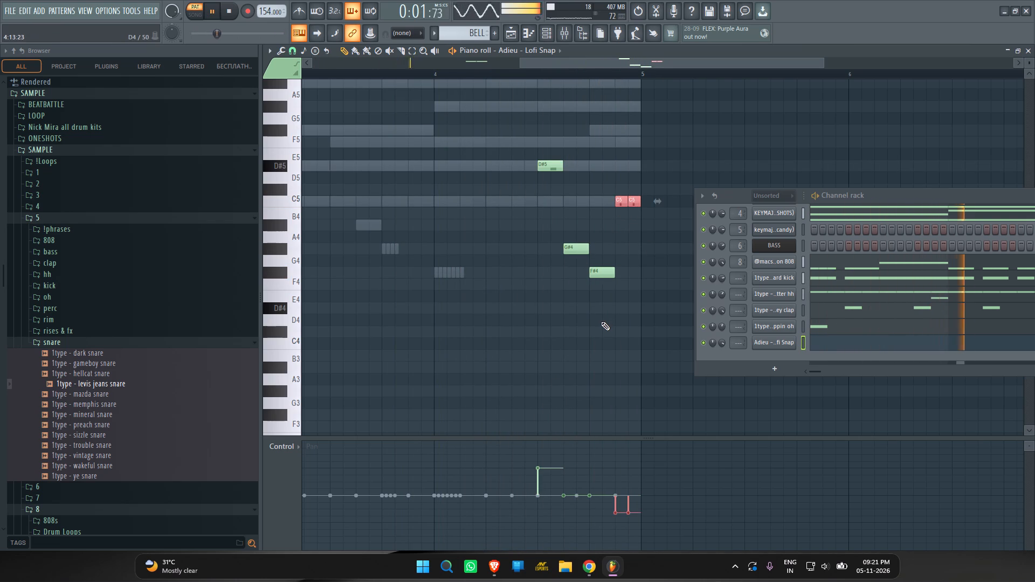
alt+scroll(601, 322, down, 7)
right_drag(606, 397, 602, 388)
Pan the F#4 snap note on beat 4 of bar 4 fully right.
ctrl+drag(599, 272, 598, 276)
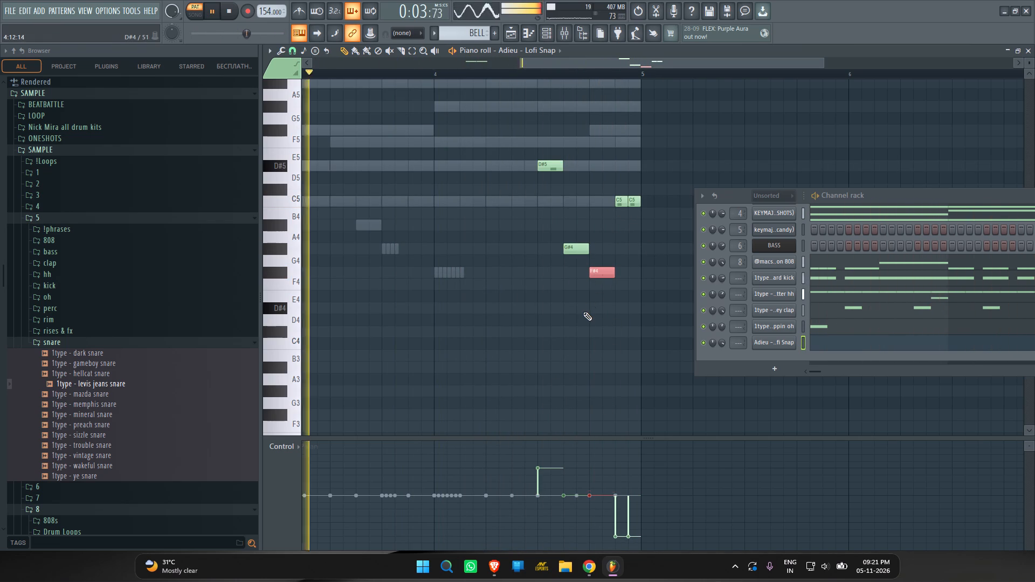
alt+scroll(583, 312, up, 5)
alt+scroll(583, 312, down, 1)
alt+scroll(583, 312, up, 11)
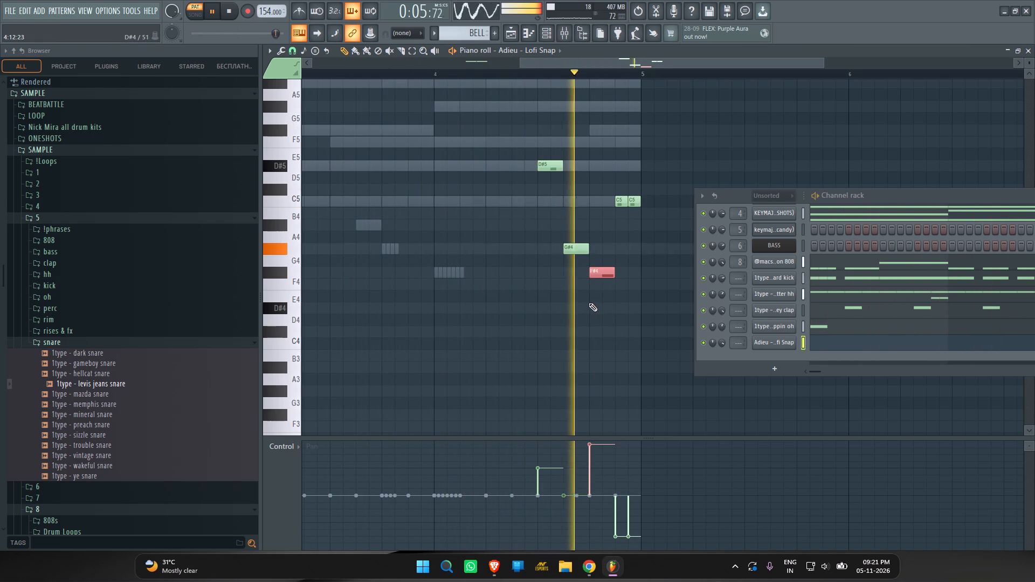
ctrl+scroll(598, 358, down, 8)
ctrl+right_click(594, 351)
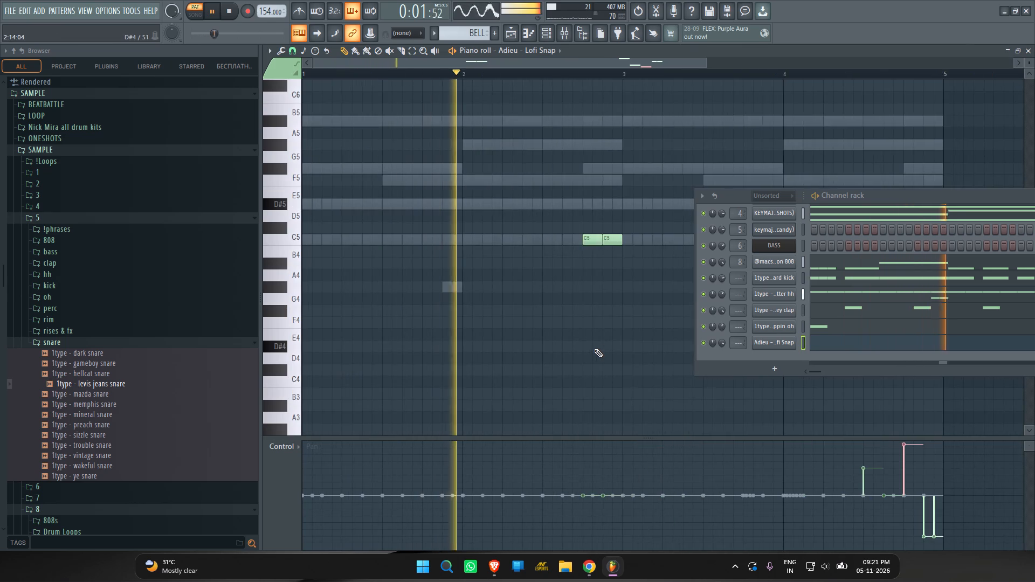
ctrl+right_click(593, 349)
scroll(570, 336, up, 3)
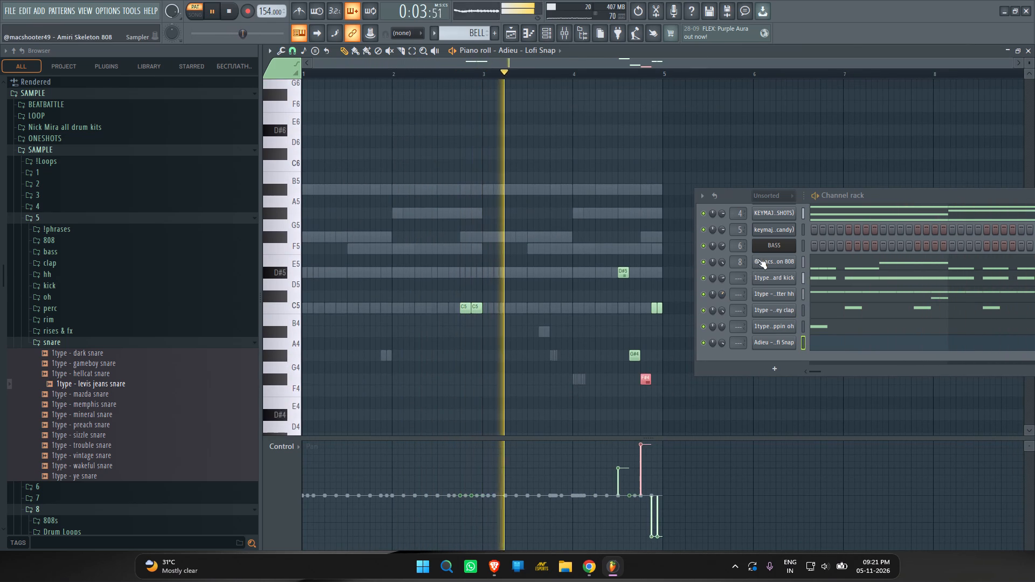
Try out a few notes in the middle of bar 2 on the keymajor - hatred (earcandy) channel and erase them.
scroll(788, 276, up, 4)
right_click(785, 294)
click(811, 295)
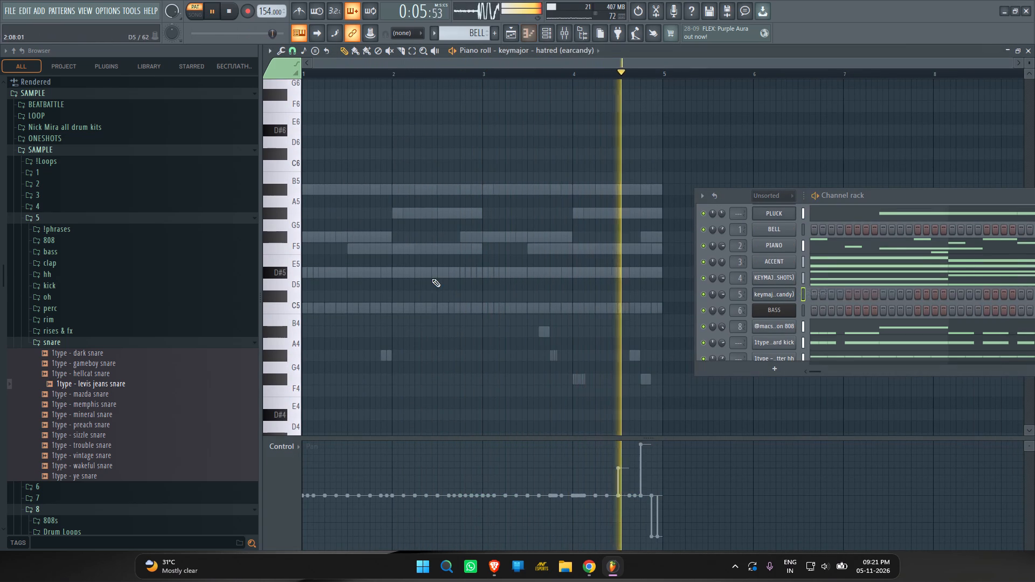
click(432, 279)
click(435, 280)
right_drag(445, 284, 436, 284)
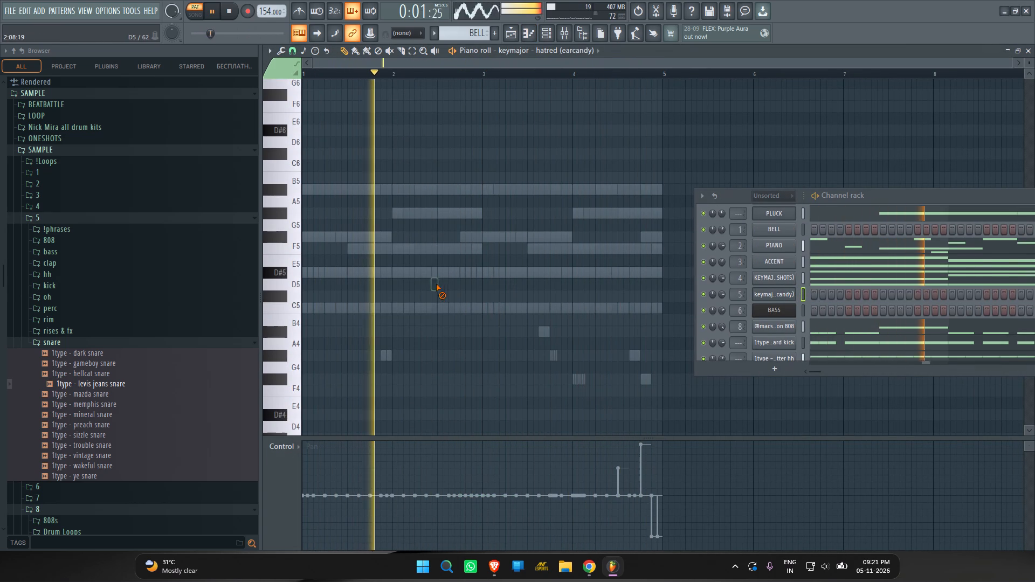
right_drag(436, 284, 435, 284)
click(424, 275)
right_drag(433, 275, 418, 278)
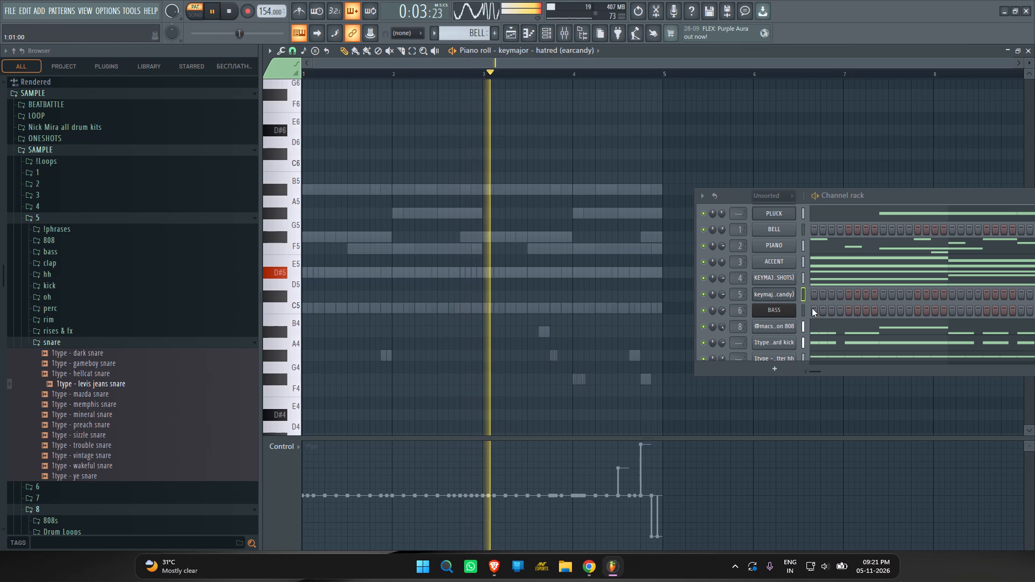
Open the BELL channel's piano roll.
scroll(797, 312, up, 2)
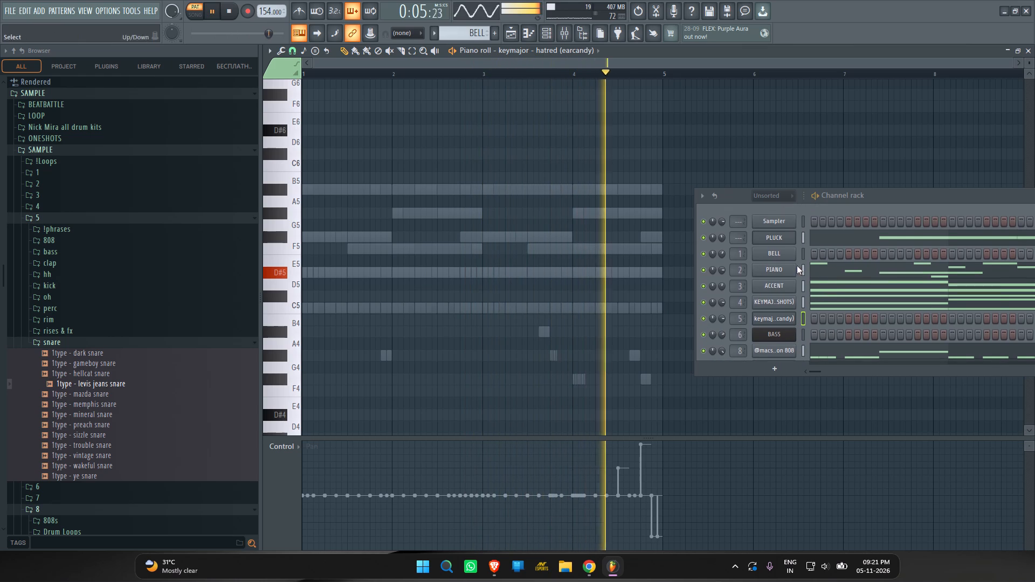
right_click(782, 257)
click(800, 253)
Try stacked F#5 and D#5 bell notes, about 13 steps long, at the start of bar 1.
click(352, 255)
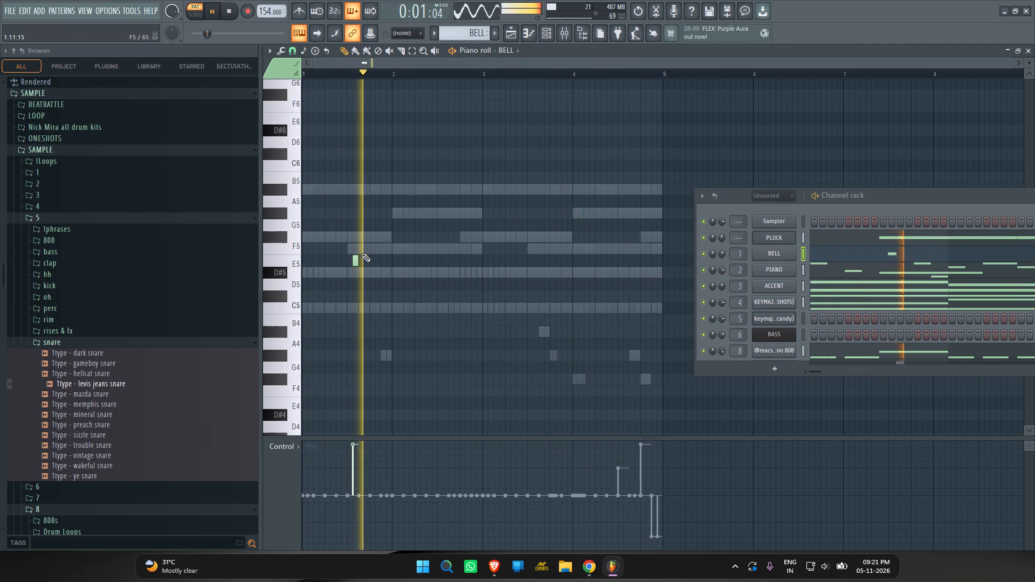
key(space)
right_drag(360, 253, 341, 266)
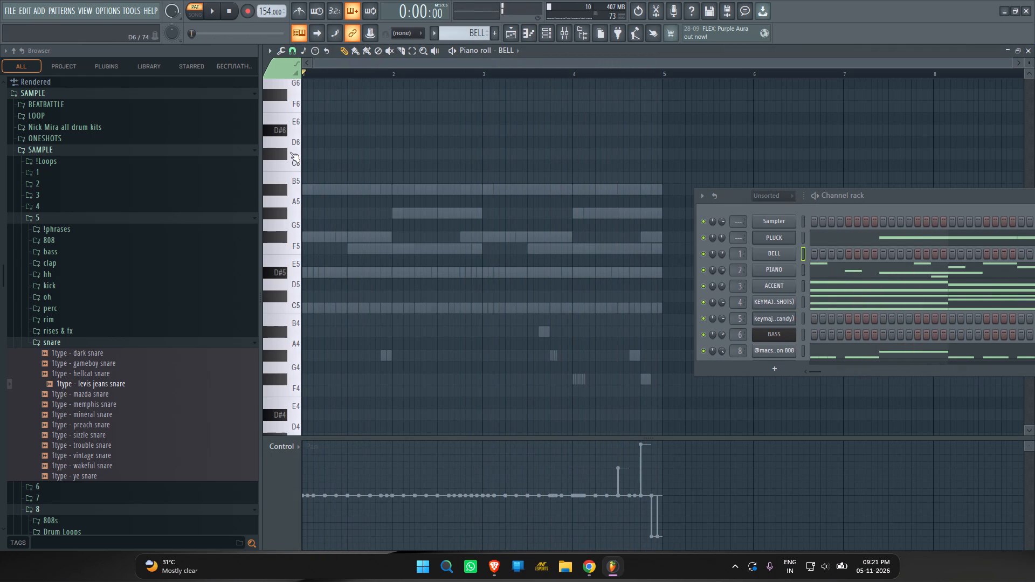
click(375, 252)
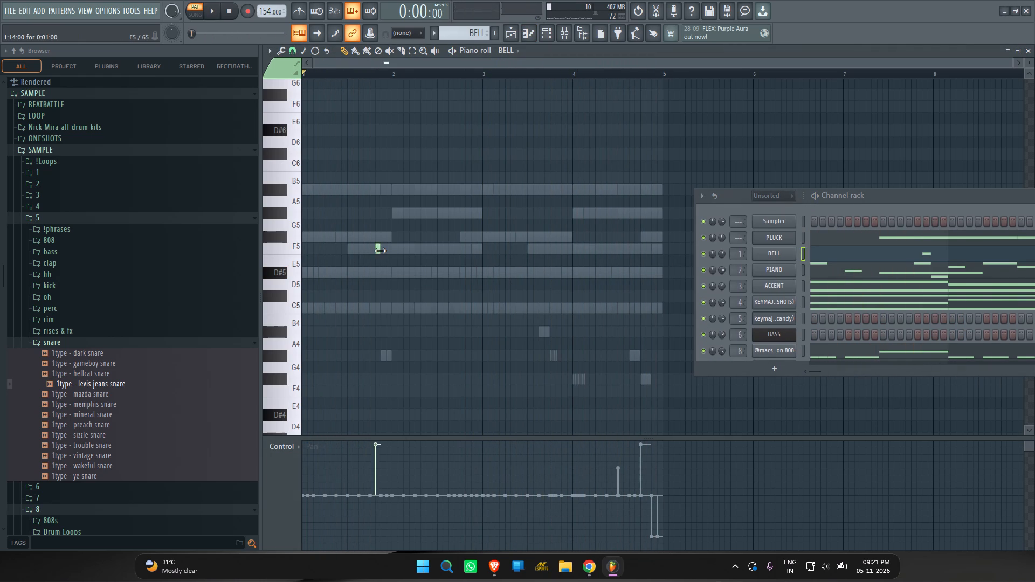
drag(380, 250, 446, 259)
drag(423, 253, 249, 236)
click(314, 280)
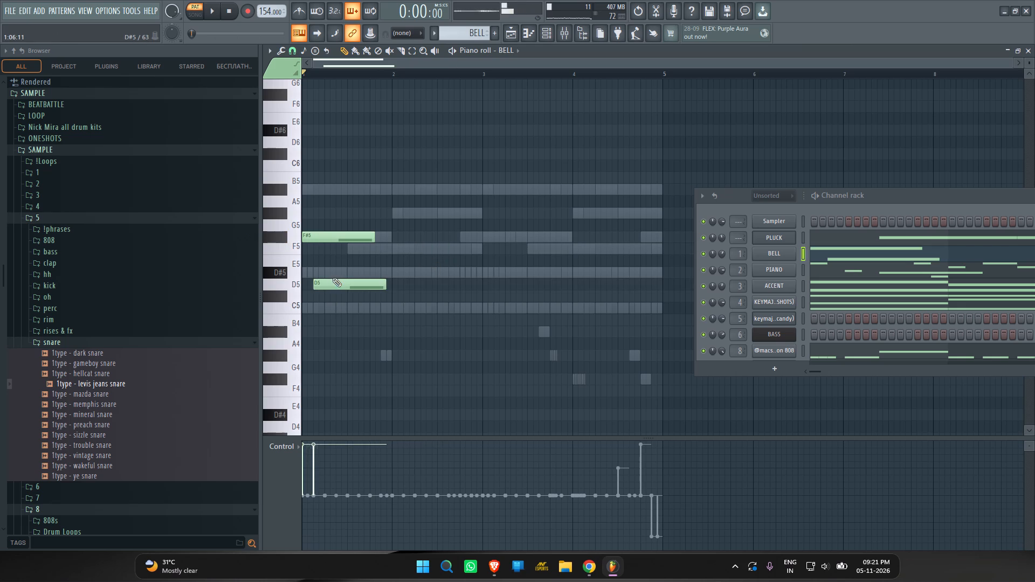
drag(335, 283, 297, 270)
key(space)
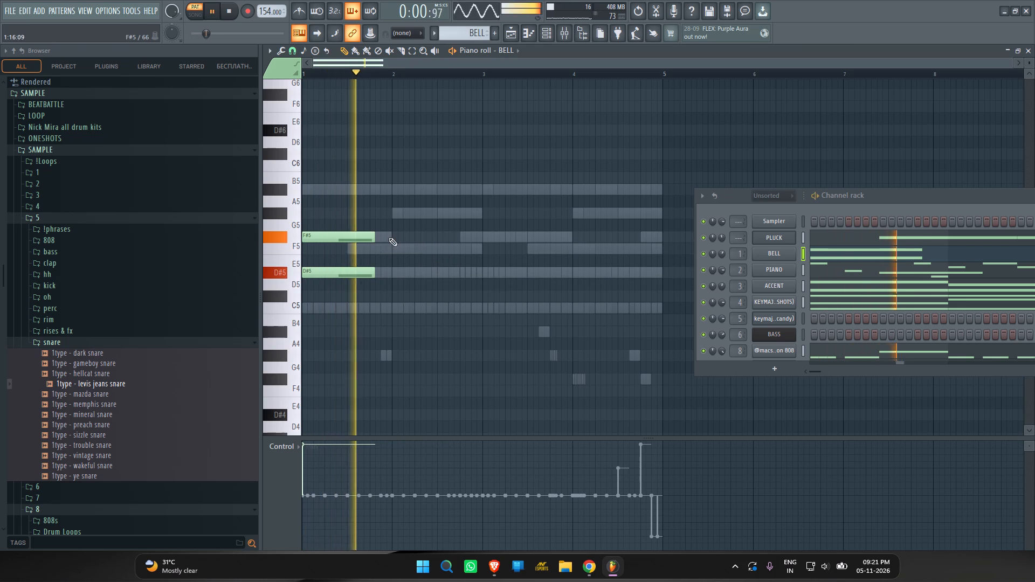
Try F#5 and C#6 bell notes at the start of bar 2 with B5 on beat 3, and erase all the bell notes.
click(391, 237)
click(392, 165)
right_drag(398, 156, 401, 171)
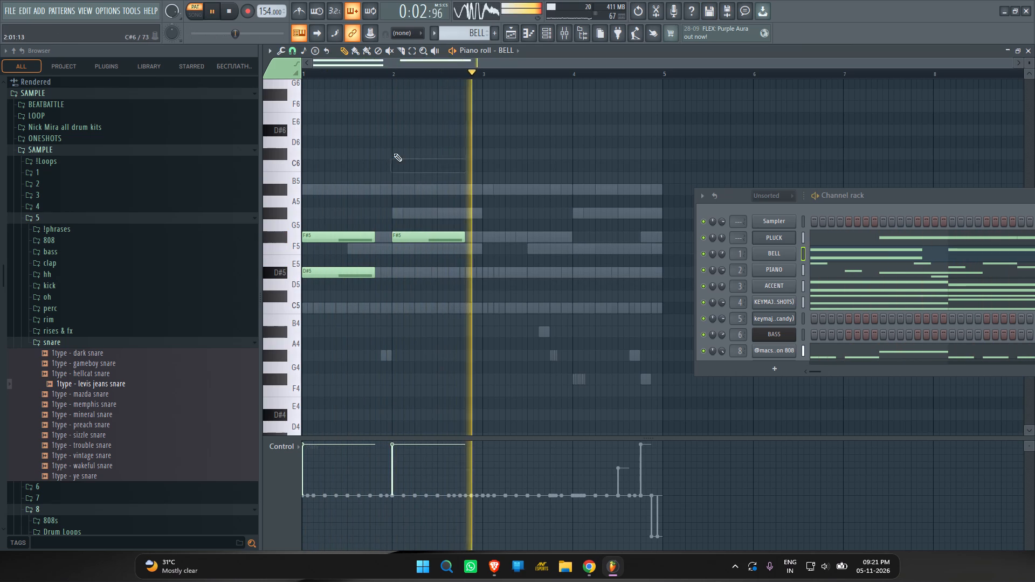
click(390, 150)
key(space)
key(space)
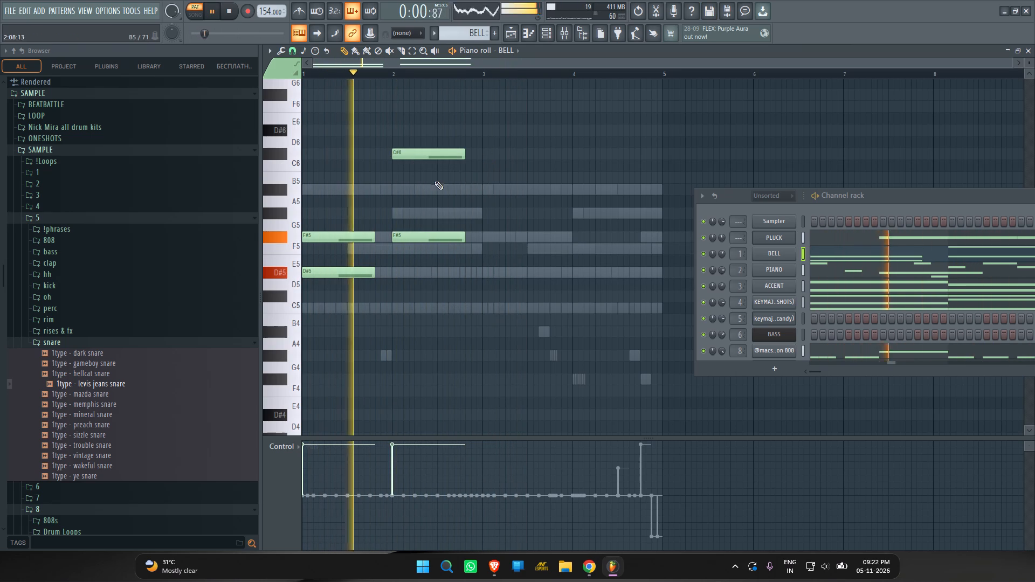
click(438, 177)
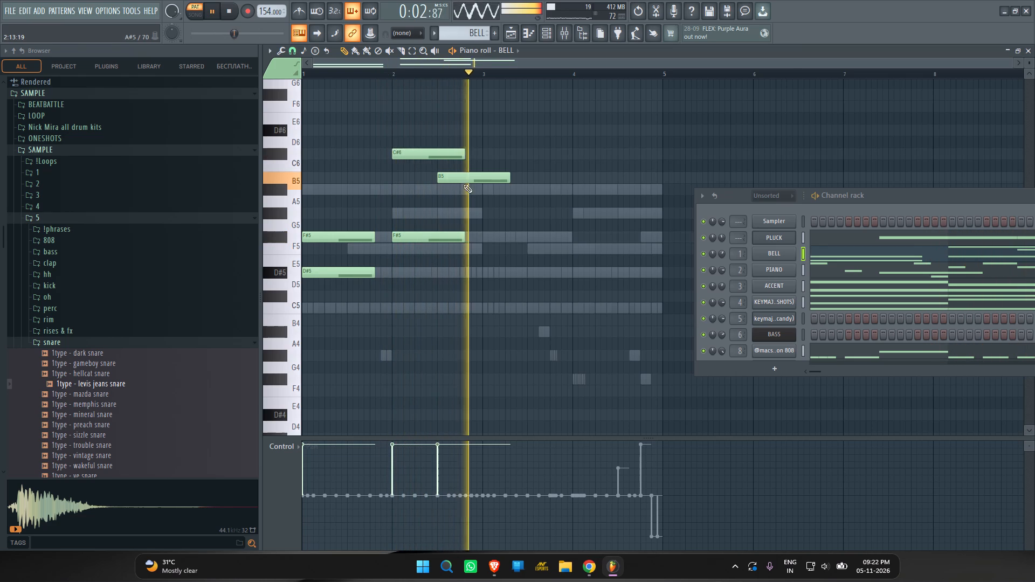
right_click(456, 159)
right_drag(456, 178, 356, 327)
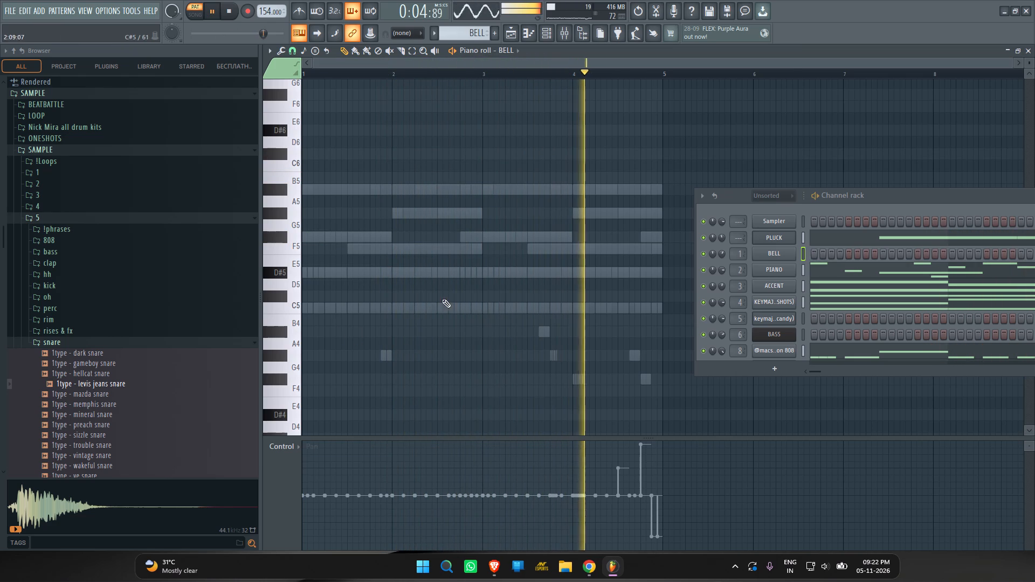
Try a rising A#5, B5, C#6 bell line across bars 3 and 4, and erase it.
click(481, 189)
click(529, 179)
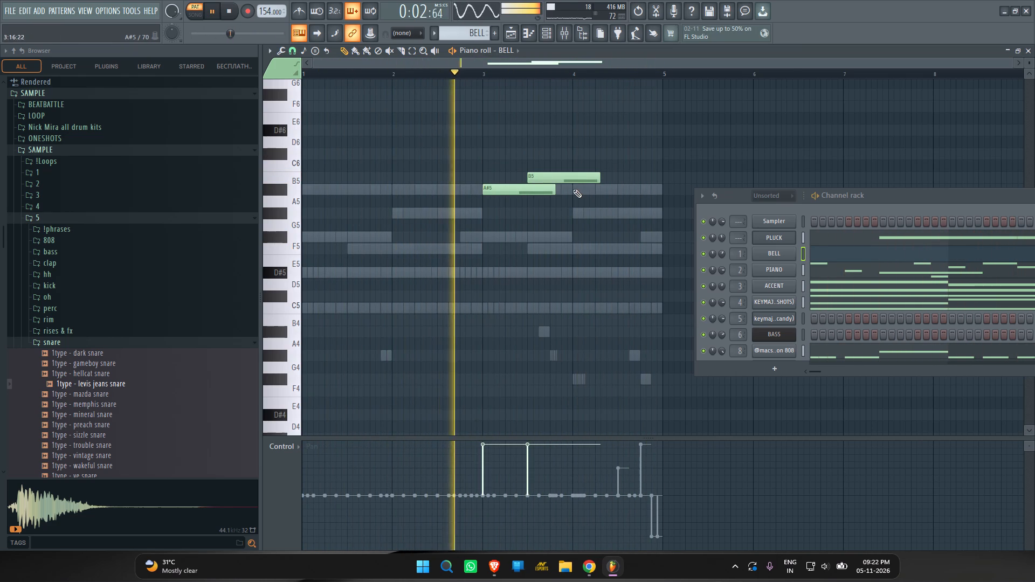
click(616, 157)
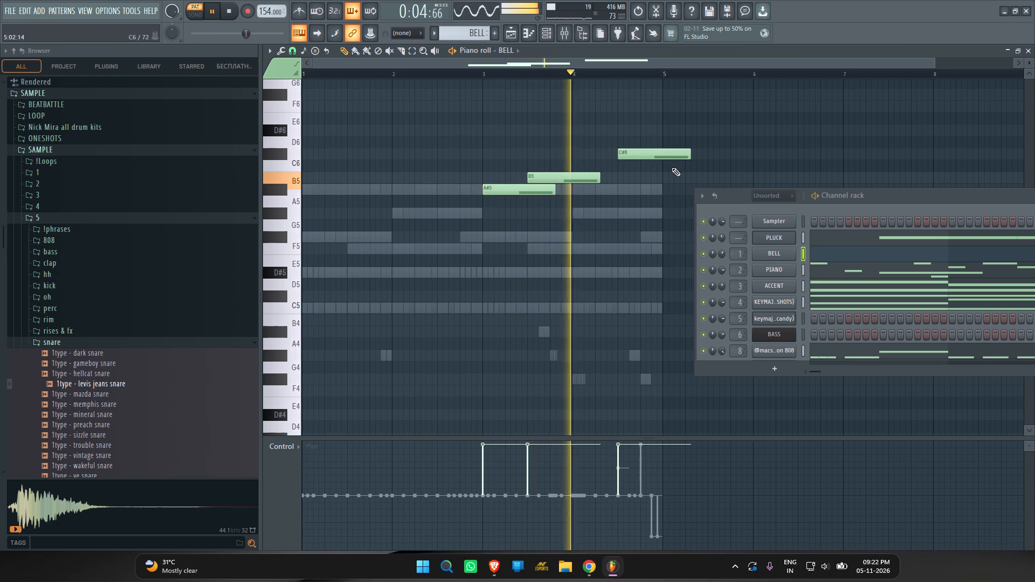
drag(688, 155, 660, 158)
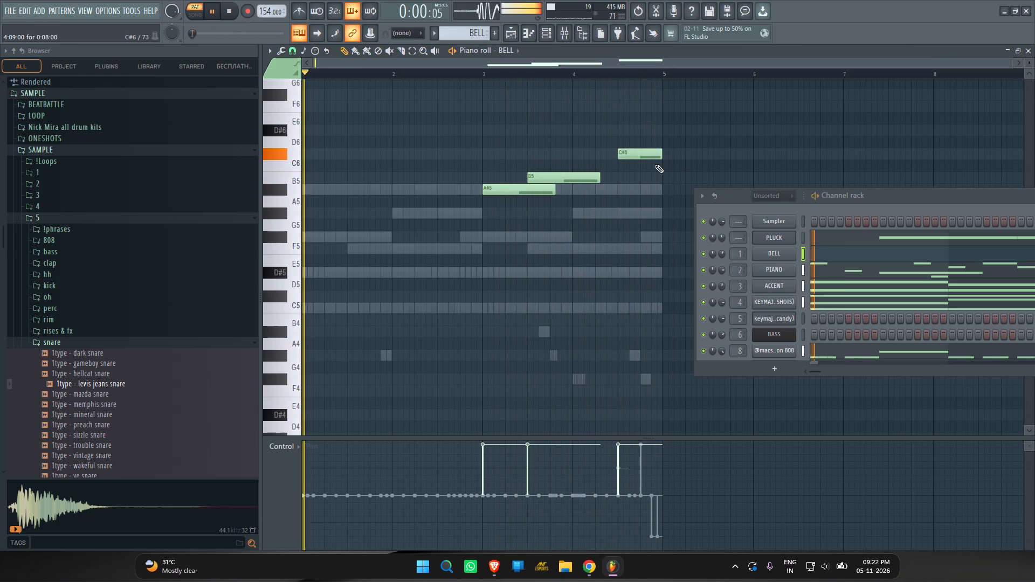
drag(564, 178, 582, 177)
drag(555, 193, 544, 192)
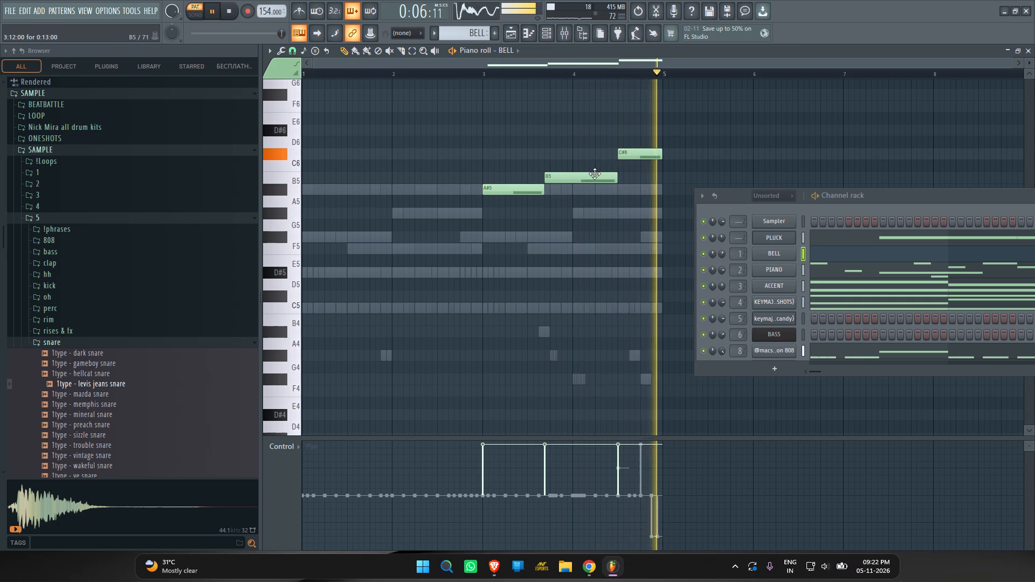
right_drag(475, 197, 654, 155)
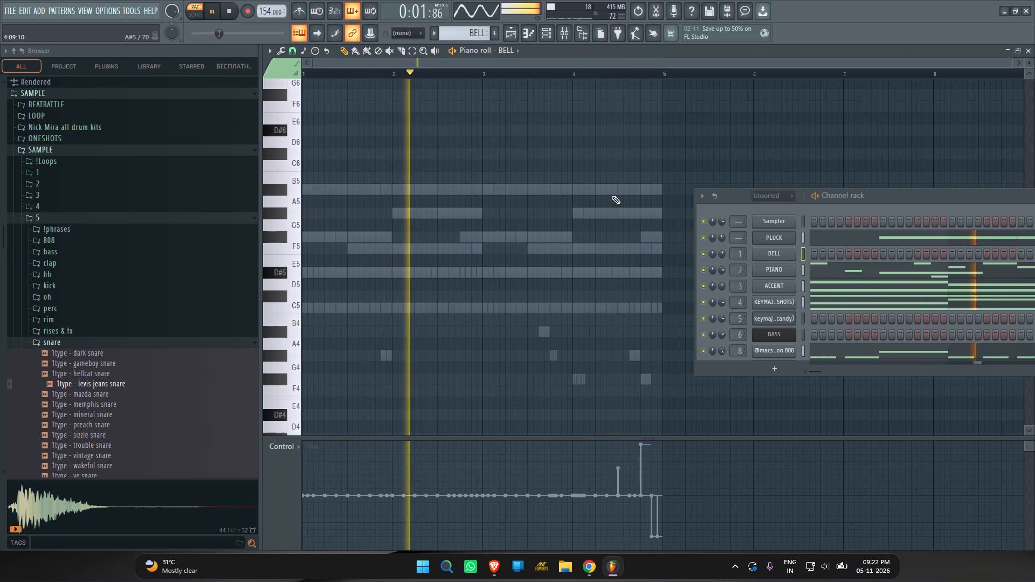
Place stacked G#5 and B5 bell notes at the start of bar 3, each 12 steps long, and play the pattern.
key(space)
key(space)
click(481, 211)
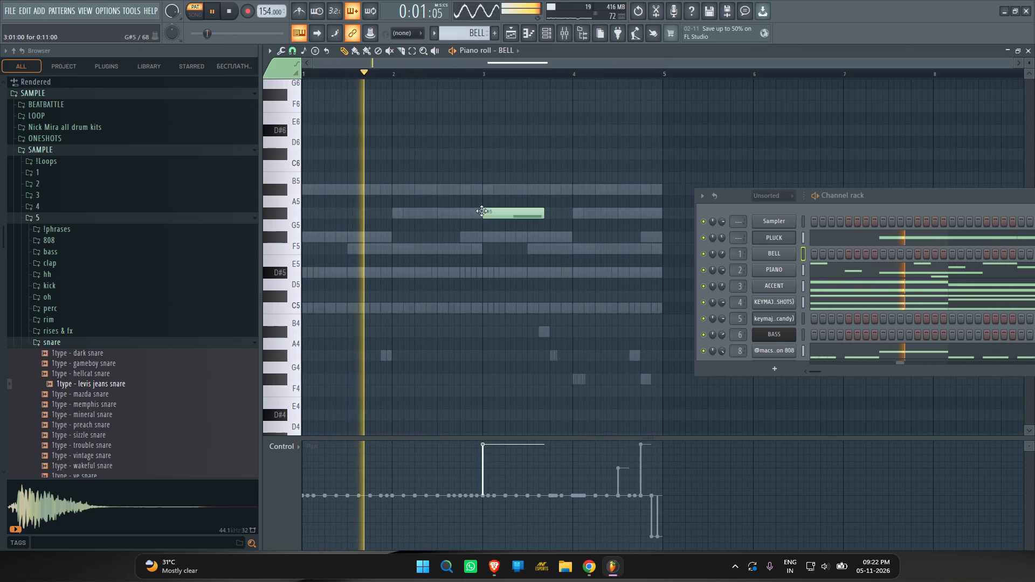
key(space)
click(484, 236)
key(space)
right_drag(497, 240, 495, 245)
key(space)
key(space)
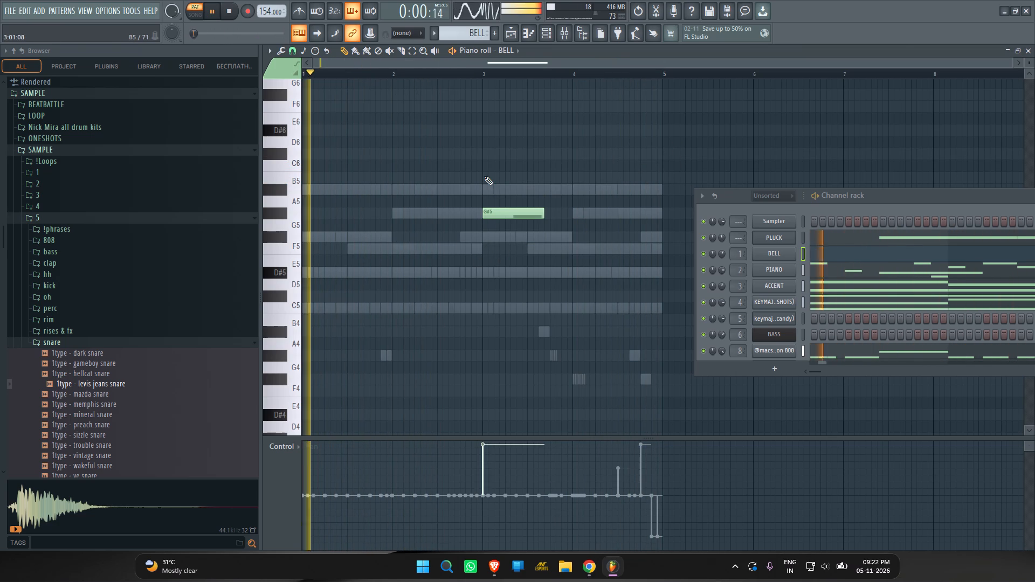
click(483, 175)
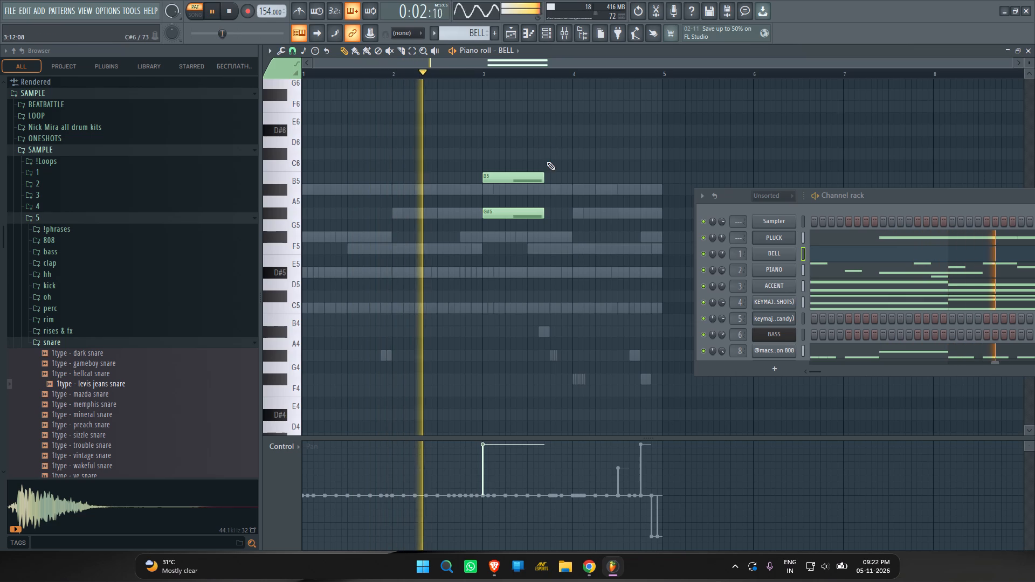
click(542, 176)
click(541, 213)
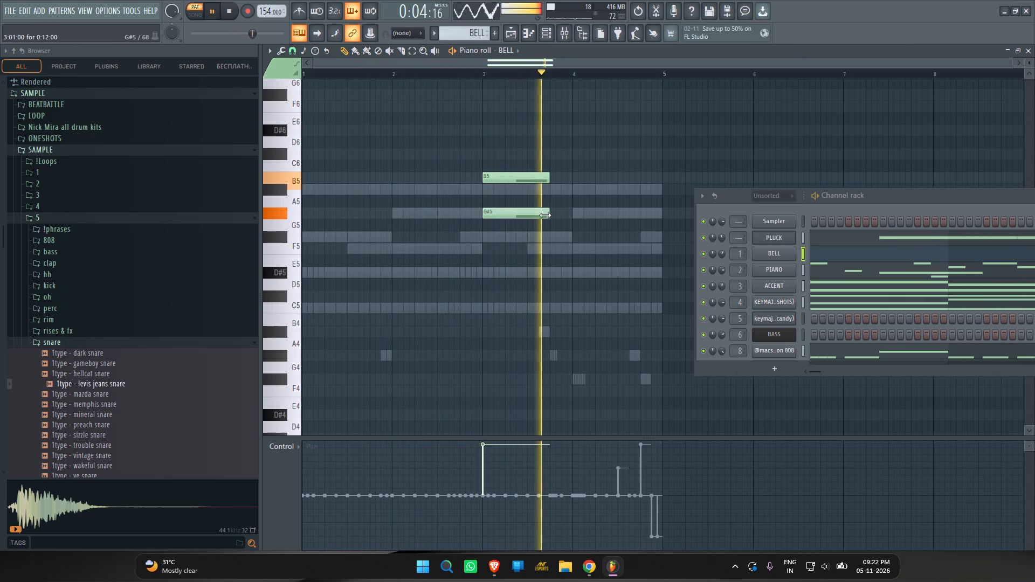
key(space)
key(space)
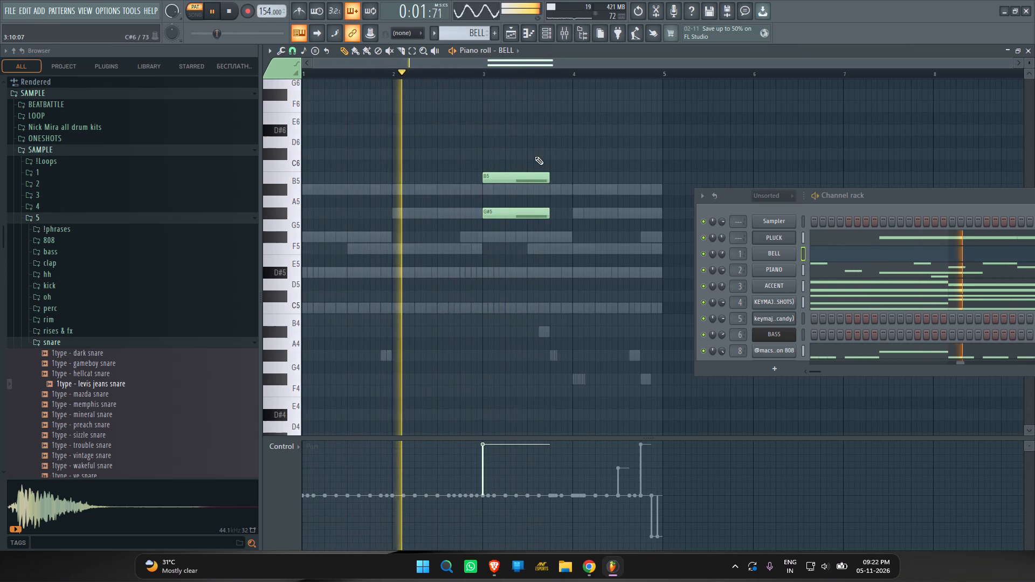
Add a 4-step F6 bell note at the start of bar 3, followed by a 12-step D#6 filling the bar.
ctrl+scroll(516, 172, up, 2)
click(472, 107)
key(space)
key(space)
drag(552, 104, 547, 104)
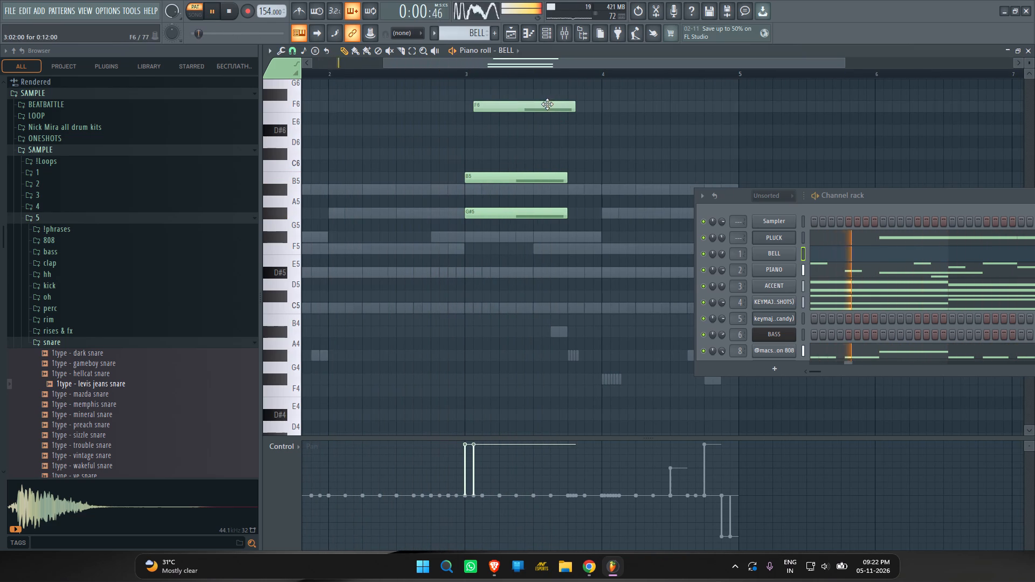
drag(547, 104, 546, 104)
drag(564, 111, 498, 117)
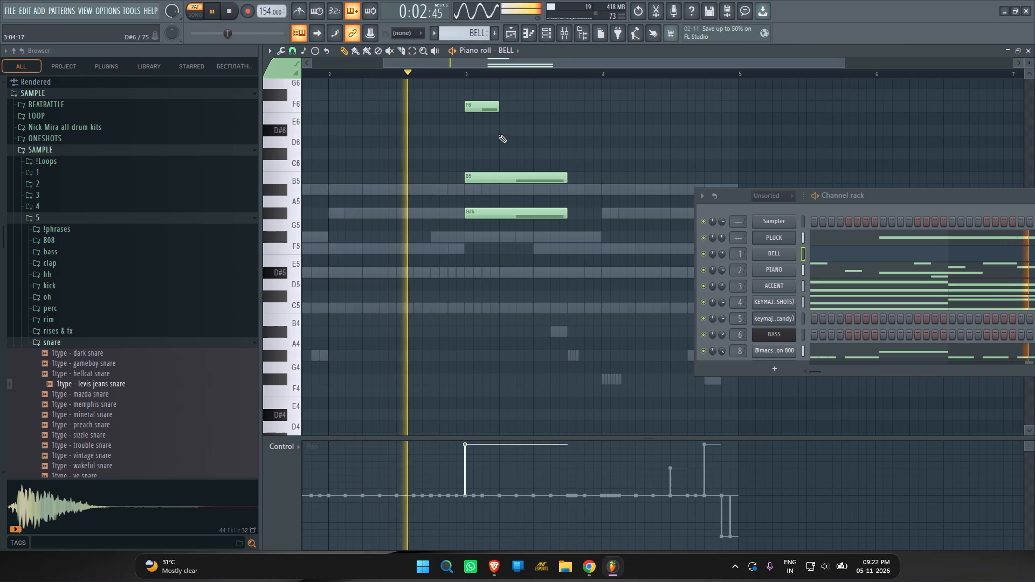
click(499, 134)
drag(528, 130, 598, 143)
key(space)
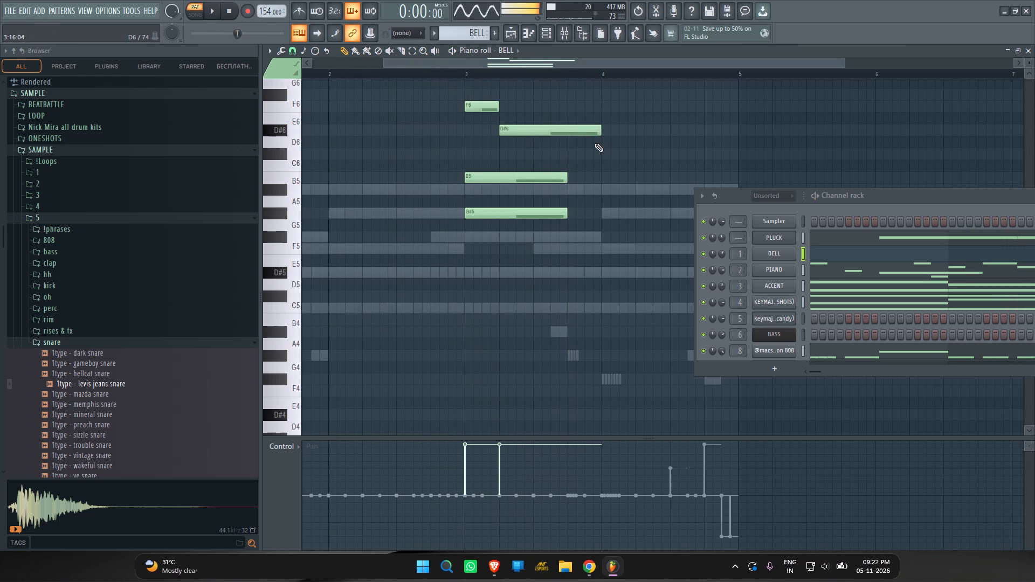
key(space)
Fill bar 4 with bell notes: a 12-step C#6 at the start, D#6 and A#5 from beat 2, and G#6 across the bar.
click(607, 157)
click(617, 158)
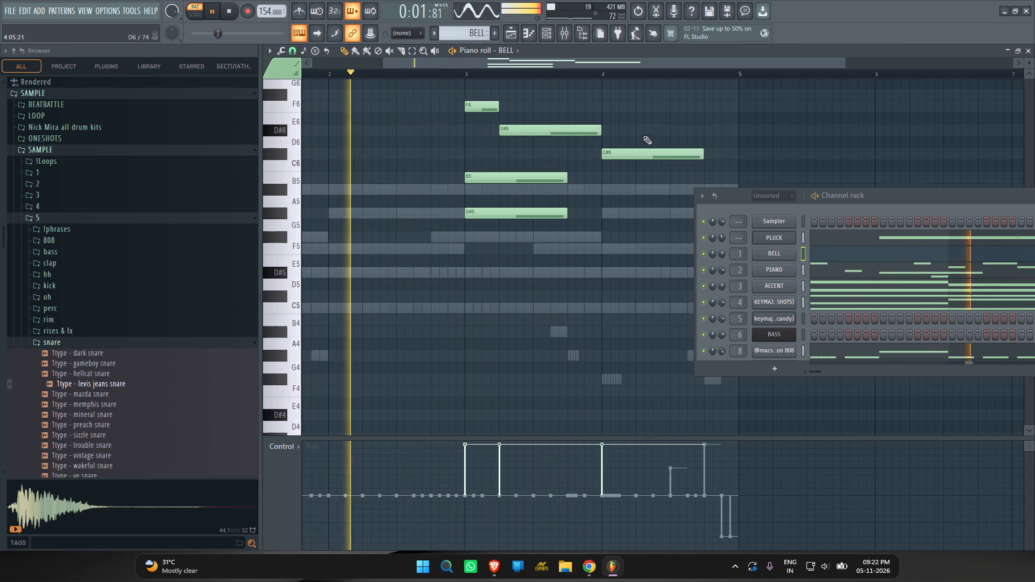
click(636, 130)
click(640, 188)
shift+right_drag(638, 220, 597, 236)
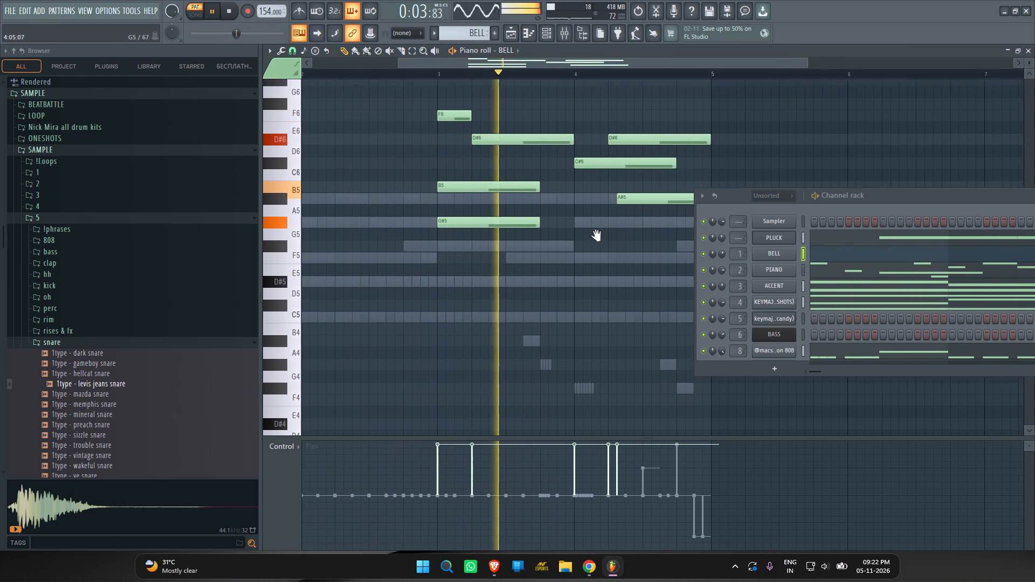
shift+right_drag(597, 236, 603, 224)
drag(635, 198, 624, 198)
shift+right_drag(625, 218, 558, 294)
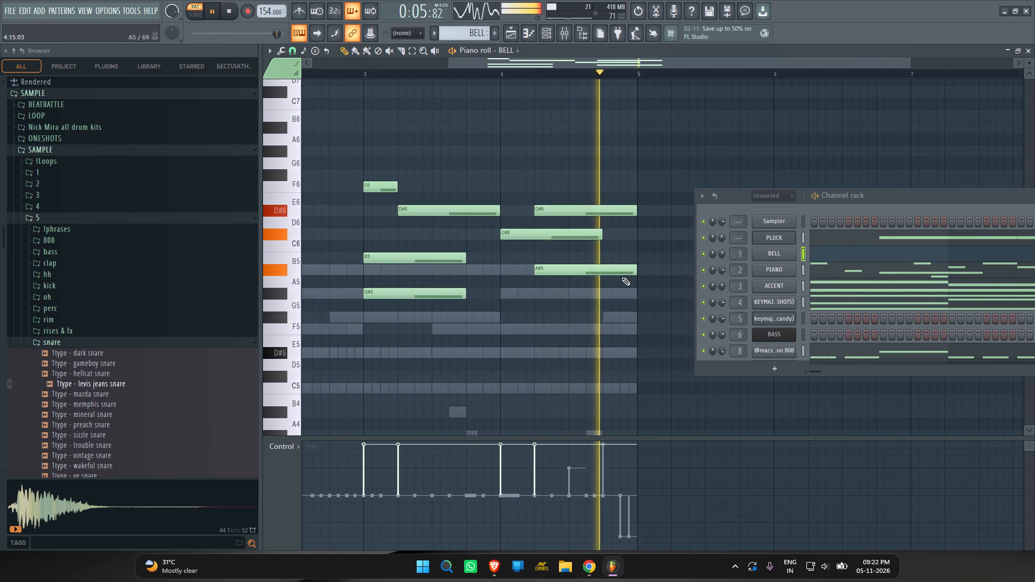
key(space)
key(space)
click(500, 149)
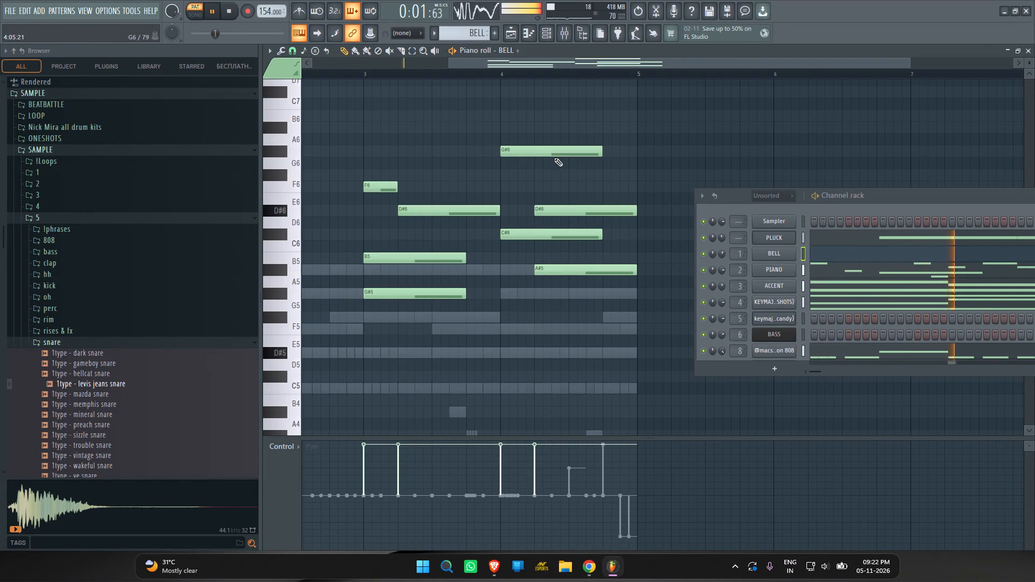
drag(600, 152, 632, 166)
Add a D#5 bell note spanning all of bar 1 and restart playback.
ctrl+scroll(546, 279, down, 6)
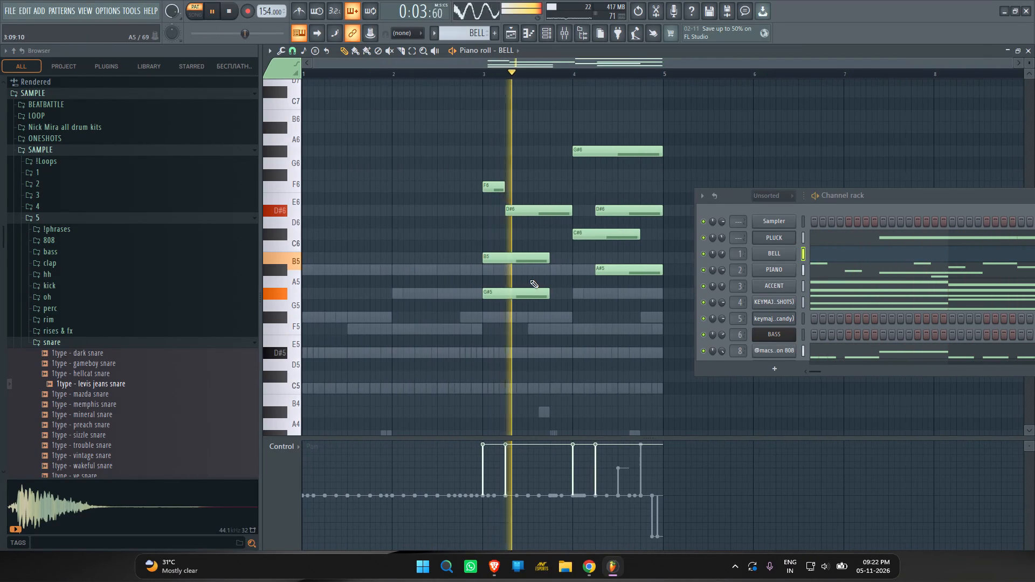
ctrl+scroll(530, 280, down, 1)
scroll(434, 331, down, 2)
key(space)
key(space)
click(312, 281)
drag(318, 282, 273, 281)
key(space)
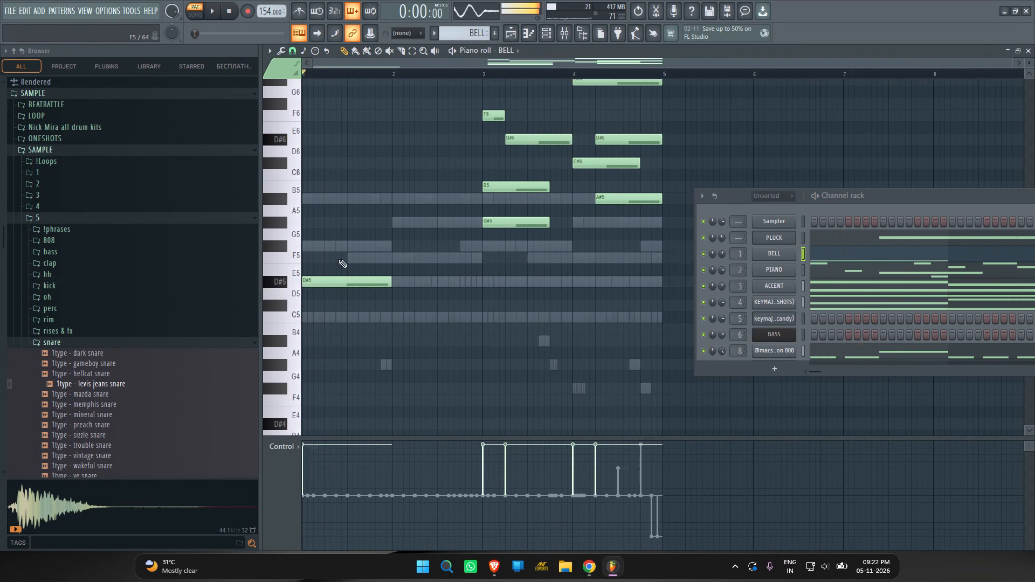
key(space)
Add a one-bar F#5 bell note from beat 3 of bar 1 and a G#5 from beat 3 to the end of bar 2.
click(350, 247)
click(443, 220)
drag(452, 223, 445, 223)
ctrl+drag(448, 214, 446, 235)
drag(523, 225, 478, 232)
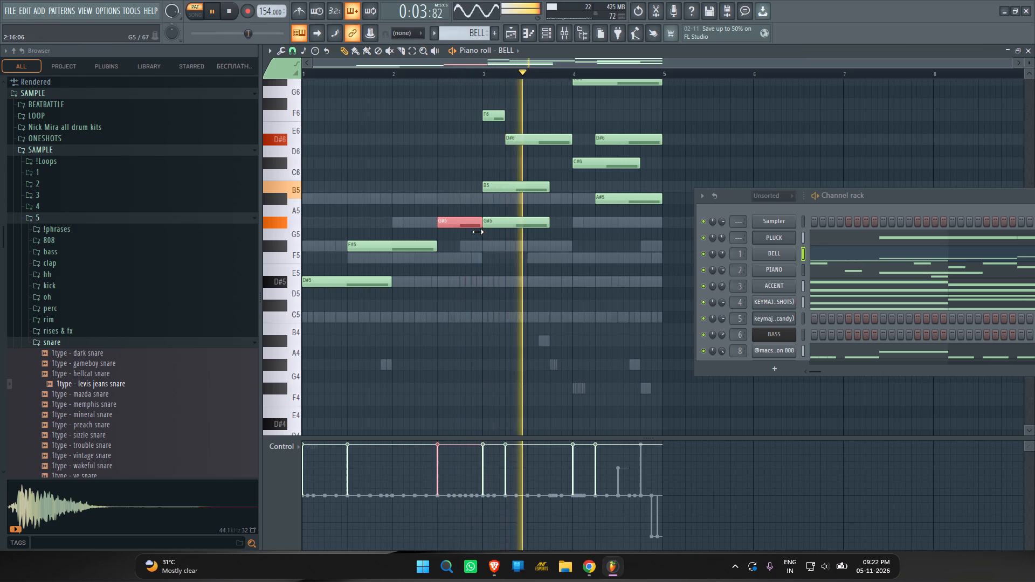
drag(478, 232, 475, 232)
key(space)
key(space)
Add a C#6 bell note spanning all of bar 2 and listen to the pattern.
click(392, 166)
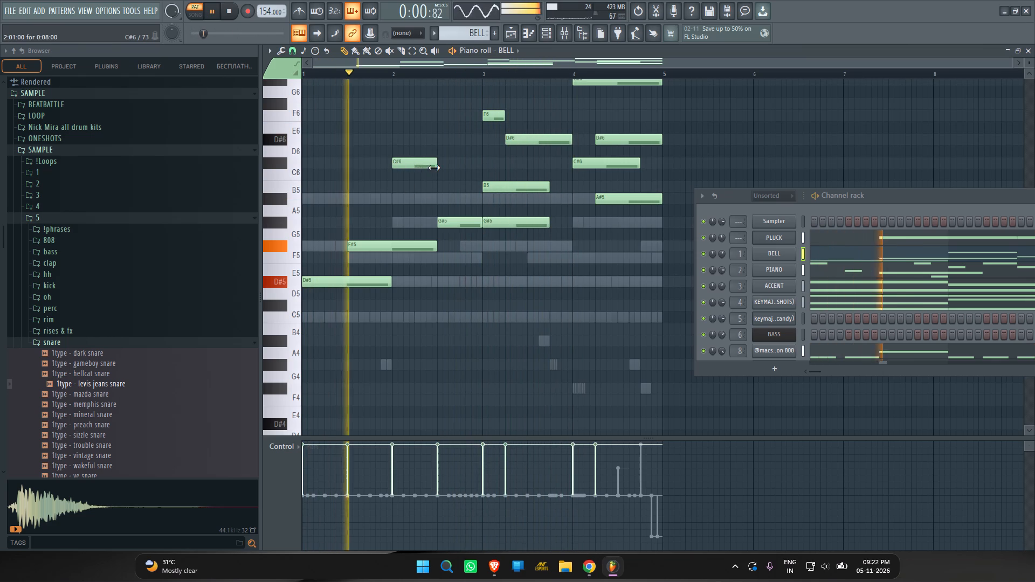
drag(435, 165, 481, 180)
ctrl+scroll(475, 249, down, 4)
scroll(478, 311, up, 3)
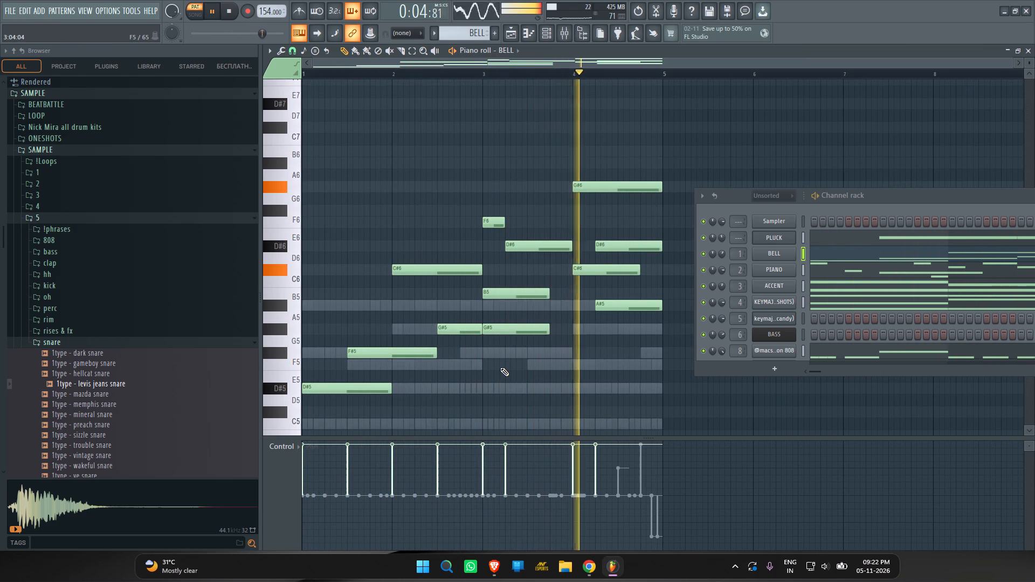
key(space)
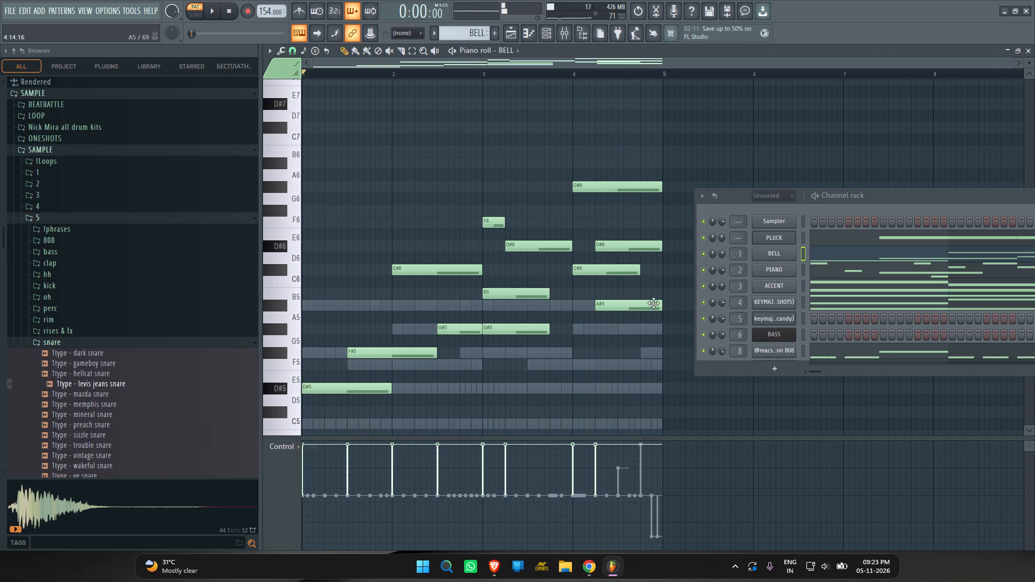
Reset the panning of all the bell notes to centre and start playback.
ctrl+drag(670, 168, 276, 388)
scroll(282, 383, down, 5)
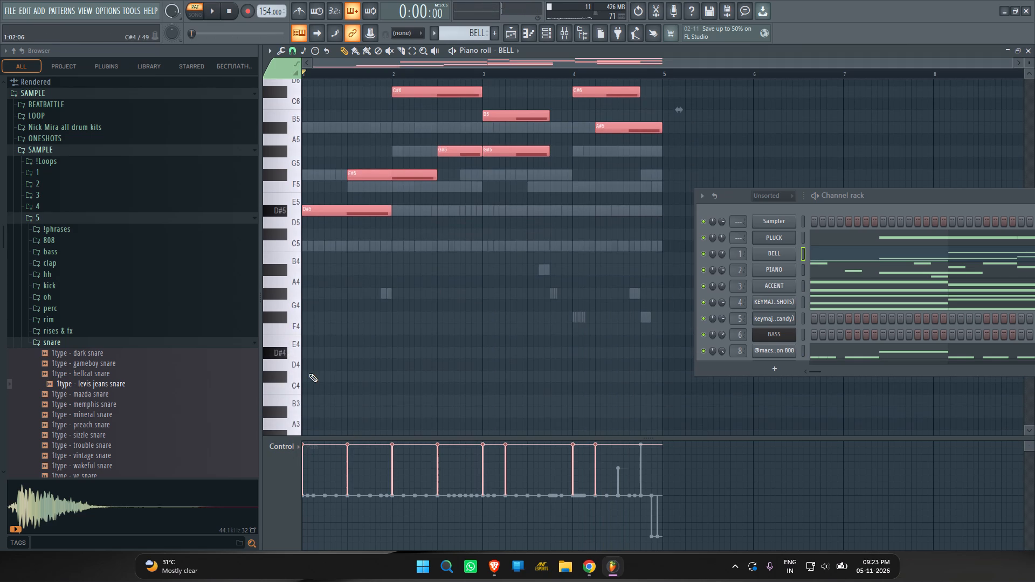
alt+scroll(309, 373, down, 2)
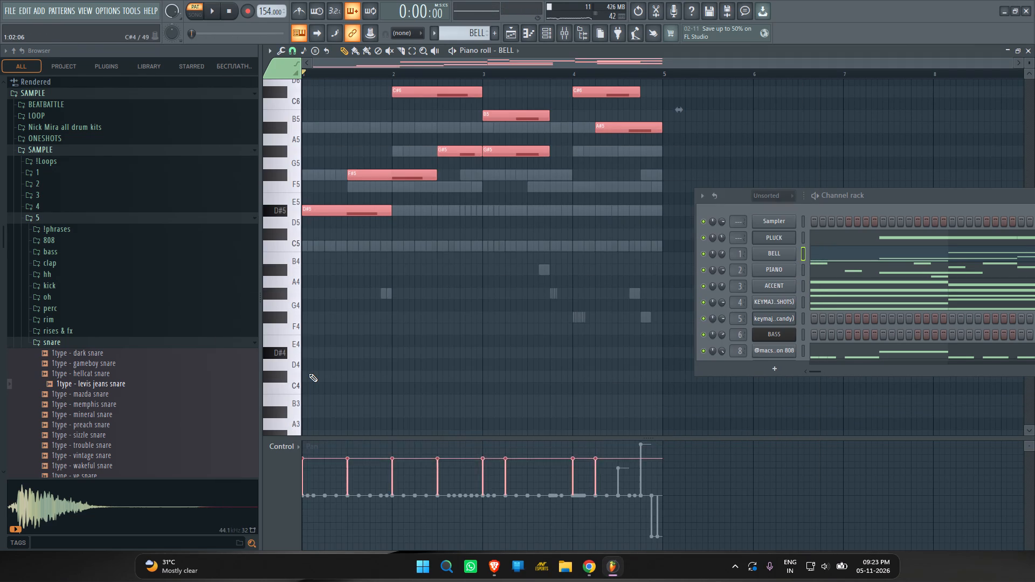
alt+scroll(309, 373, down, 13)
key(space)
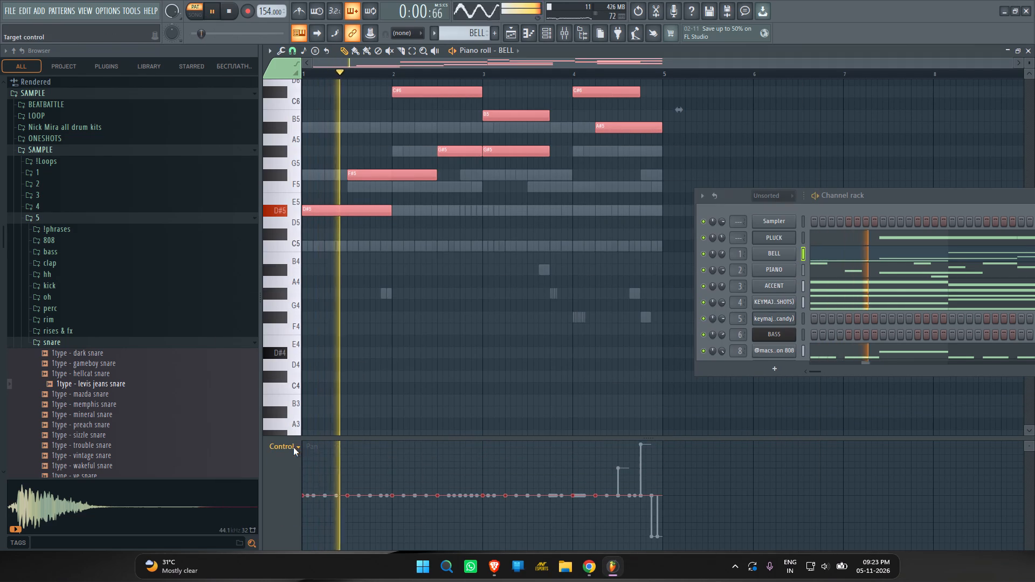
Show note velocity in the control lane, deselect the bell notes and listen to the pattern.
click(293, 447)
click(312, 479)
right_click(459, 366)
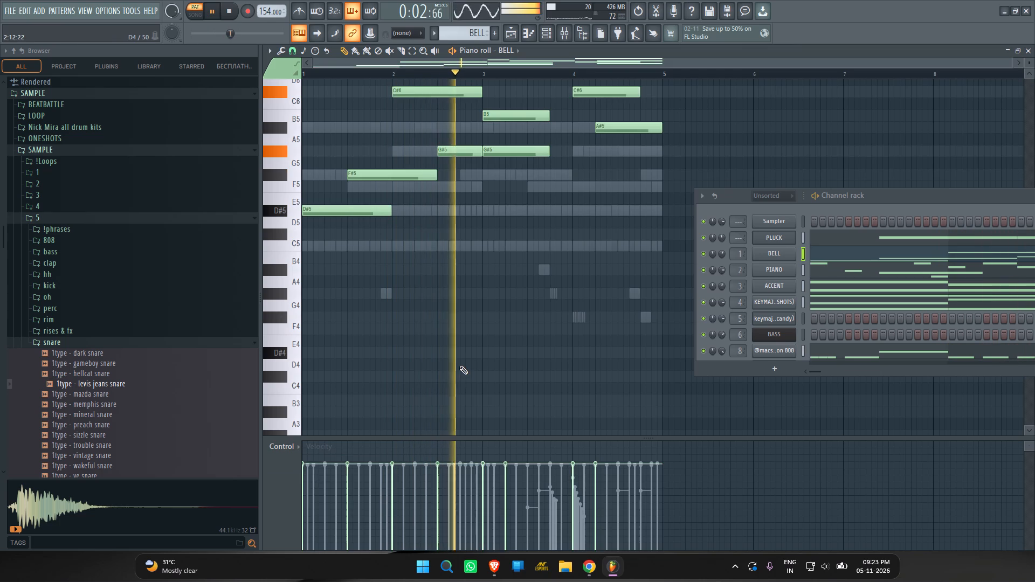
scroll(459, 365, up, 3)
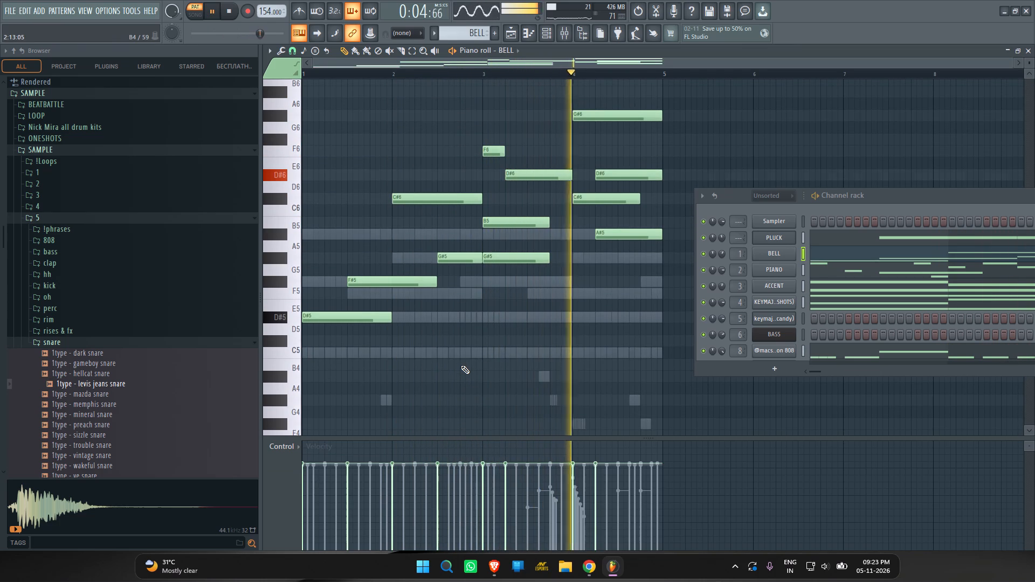
key(space)
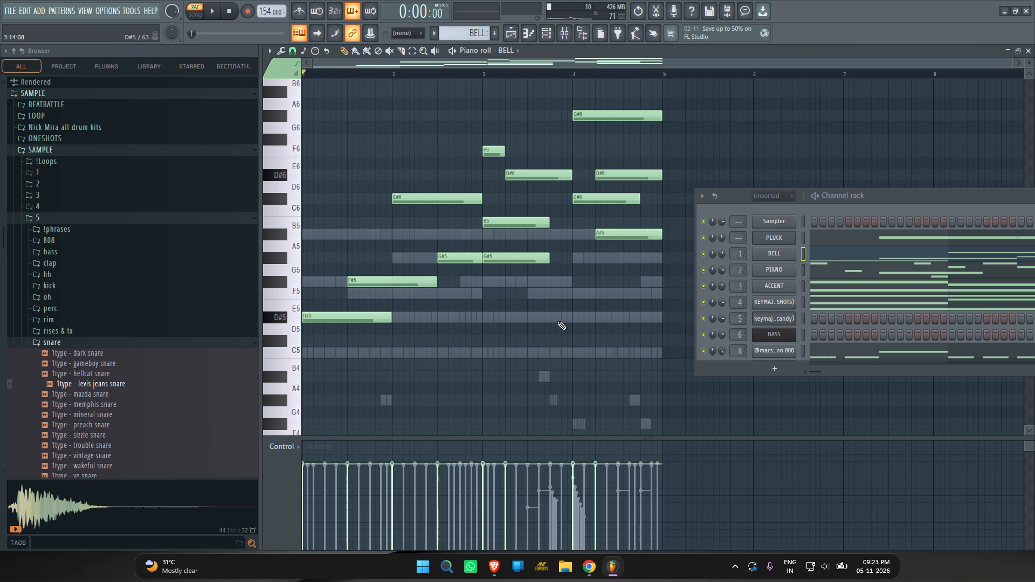
key(space)
key(space)
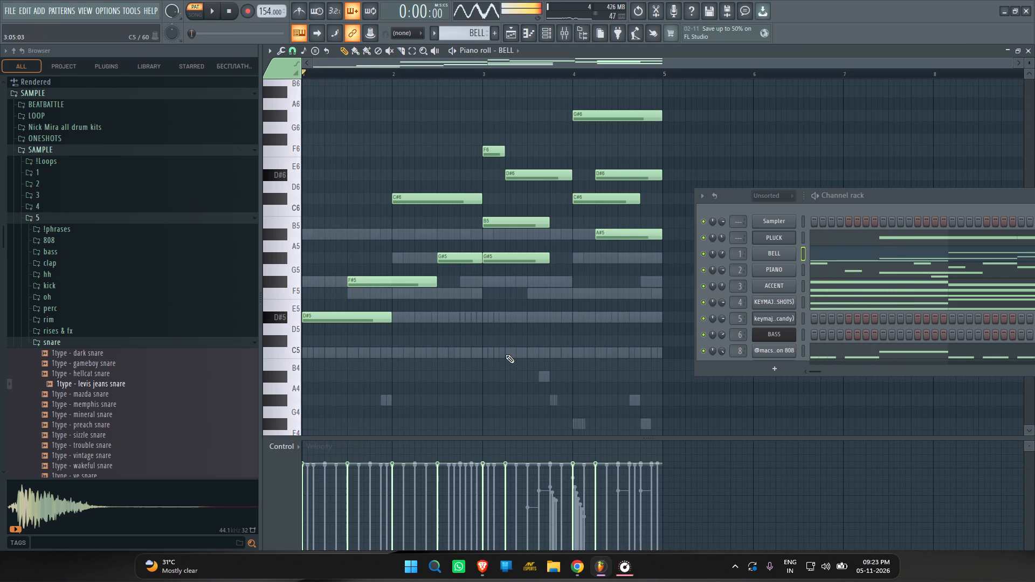
View the connector settings in Realtek Audio Console and return to FL Studio.
click(623, 570)
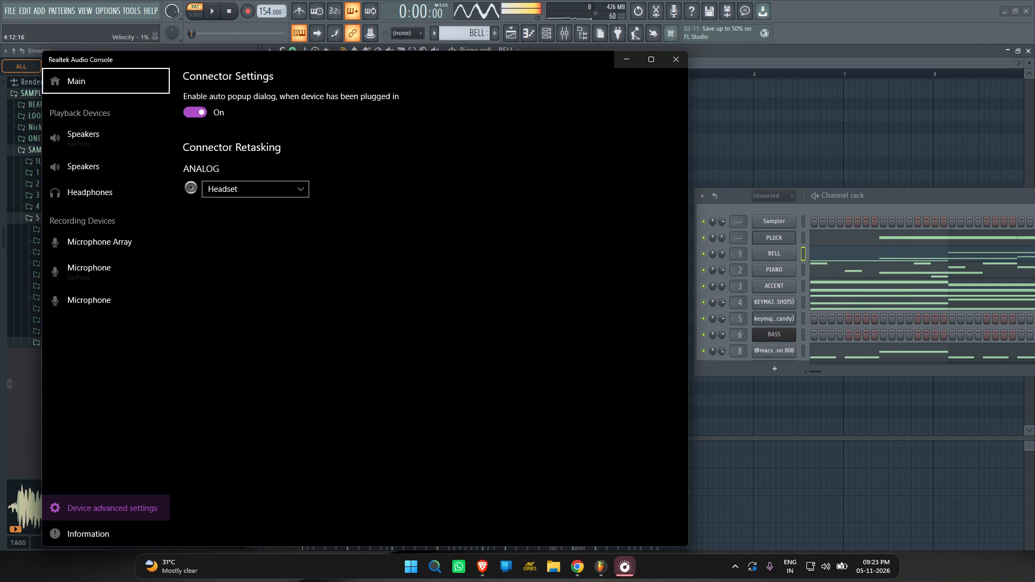
click(457, 193)
click(625, 61)
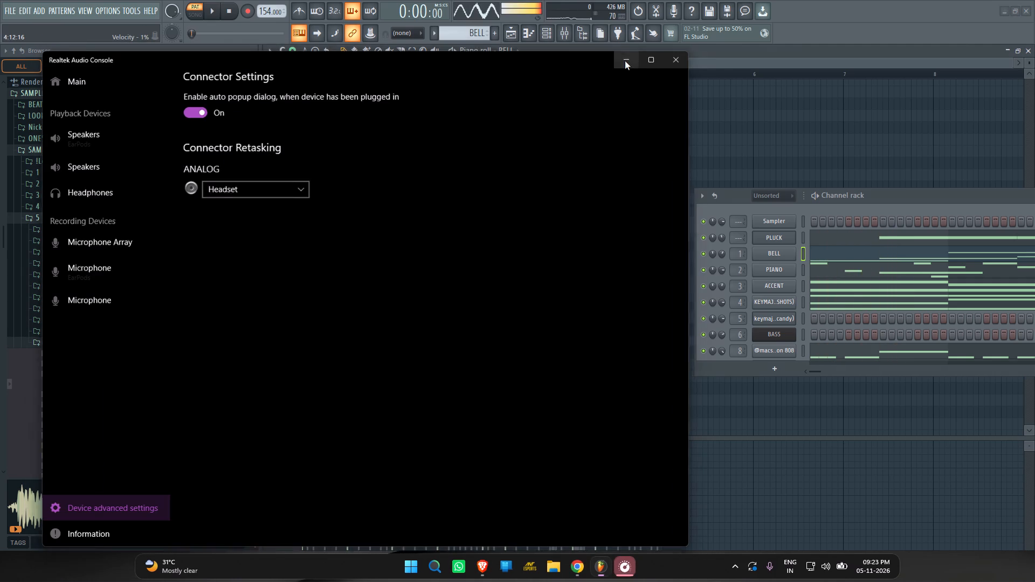
Play the pattern and enlarge the channel rack to show every channel down to the snap.
key(space)
scroll(600, 298, up, 2)
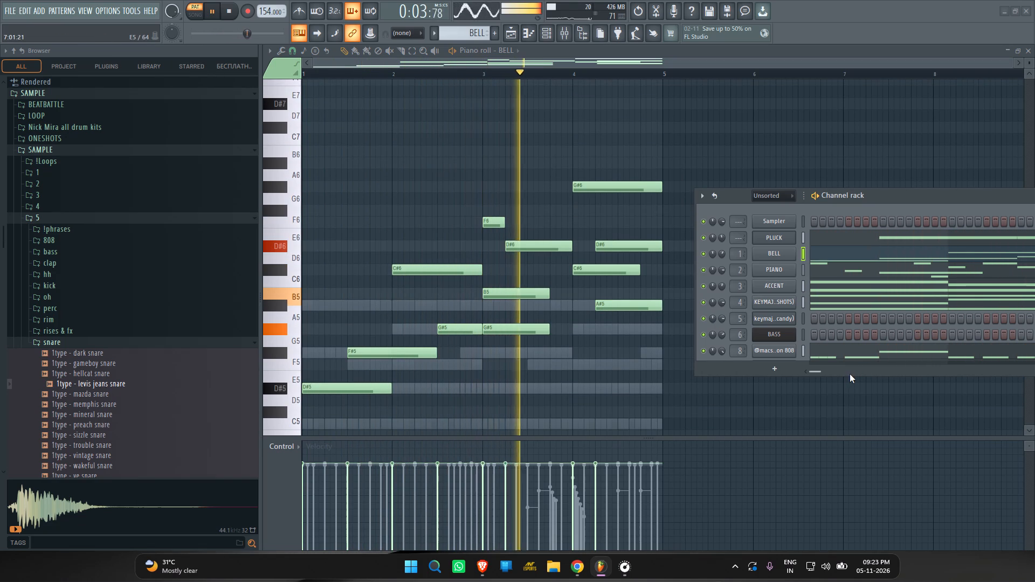
drag(852, 375, 862, 458)
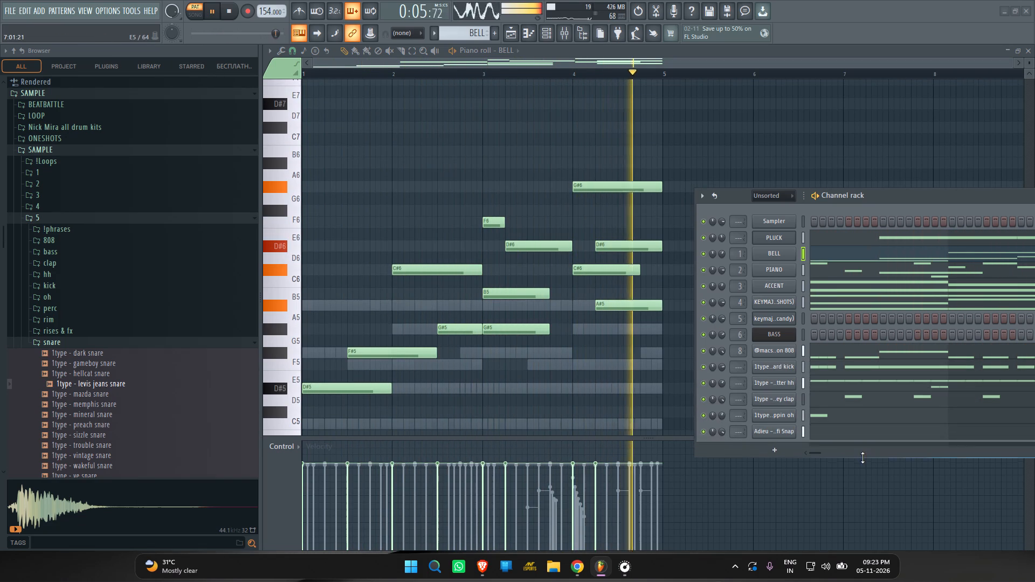
drag(862, 458, 862, 459)
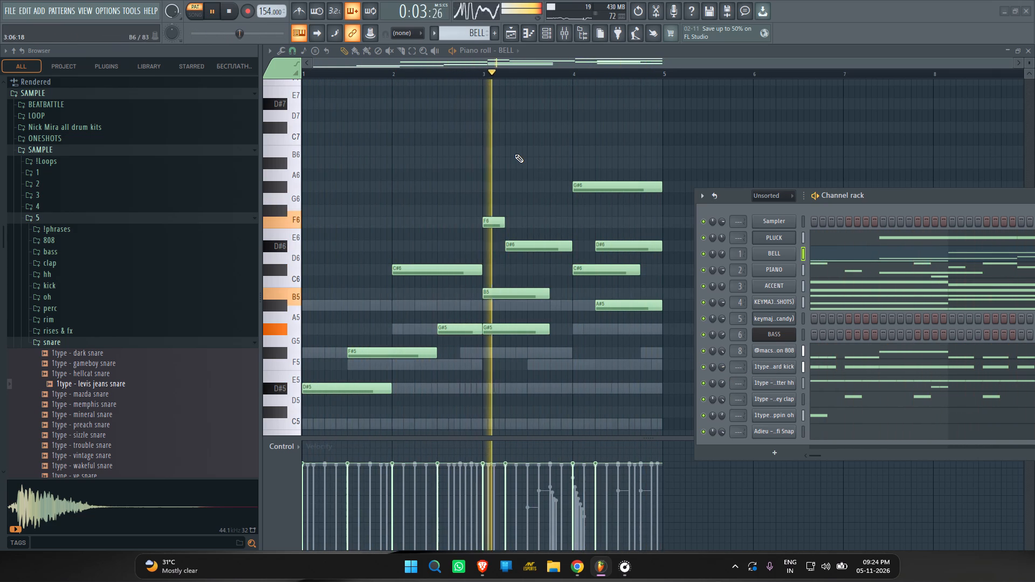
Solo the BELL channel, delete the B5 bell note in bar 3 and restart playback.
ctrl+click(698, 251)
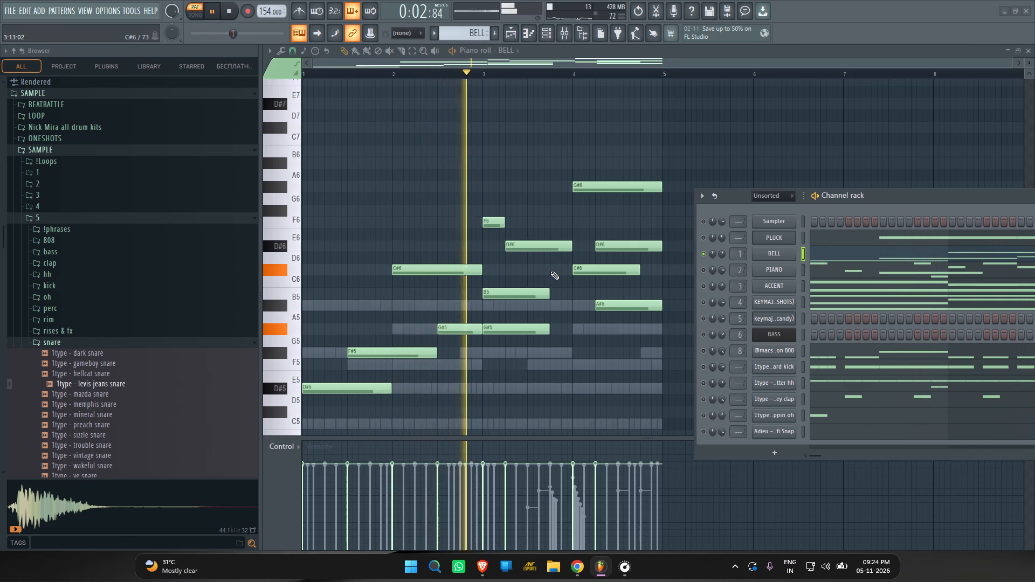
key(space)
right_click(530, 294)
key(space)
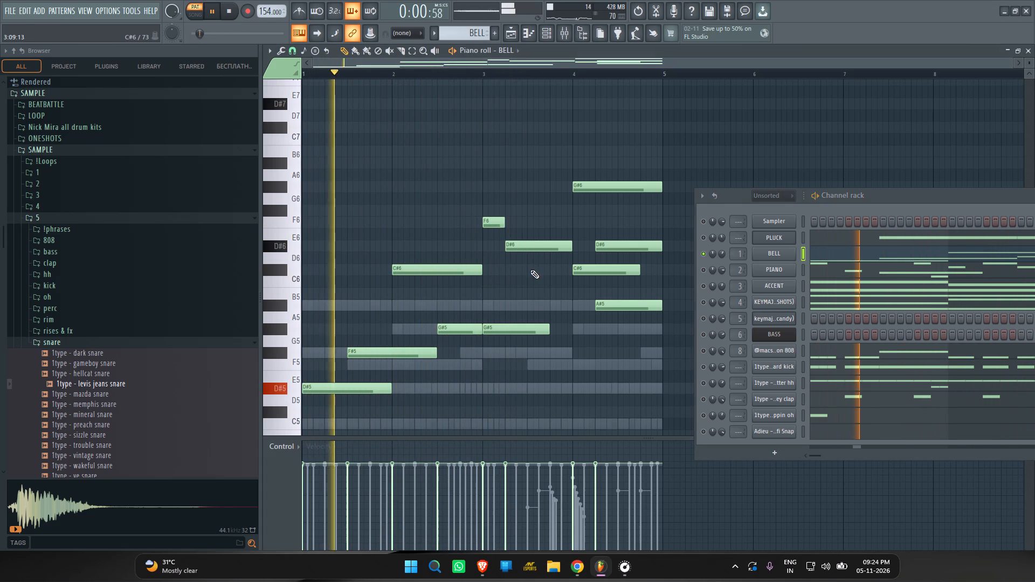
Move the D#6 bell note in bar 3 down to C#6 and listen to it.
drag(527, 250, 526, 278)
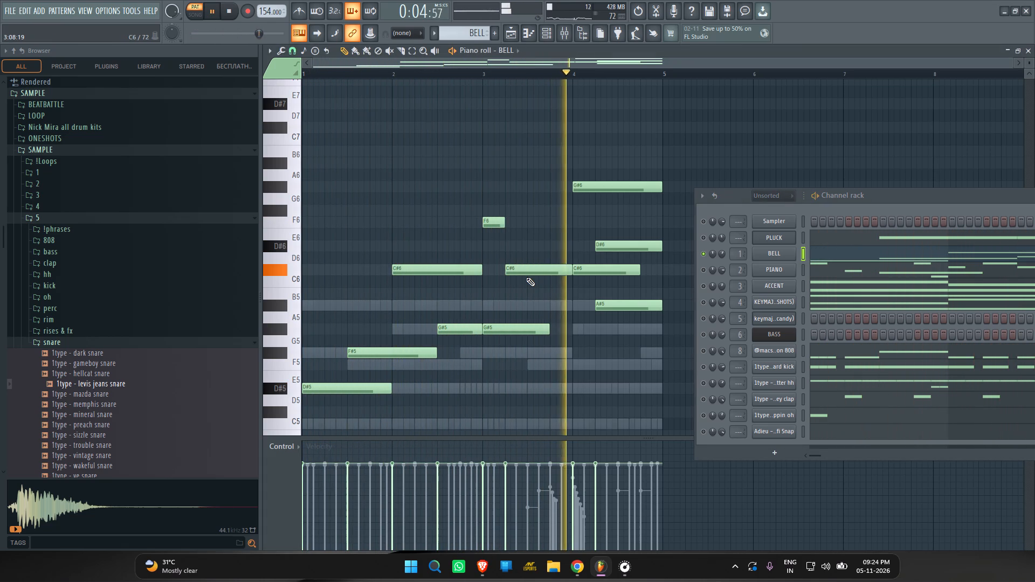
key(space)
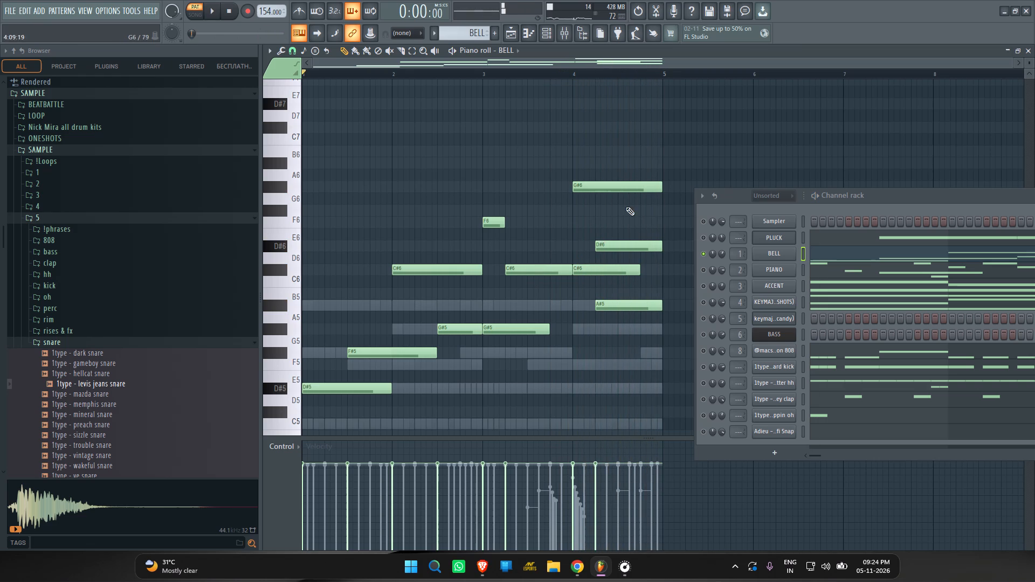
Play the pattern and unmute the 808, kick, hi-hat, clap, open hat and snap channels alongside BELL.
ctrl+scroll(642, 227, down, 3)
key(space)
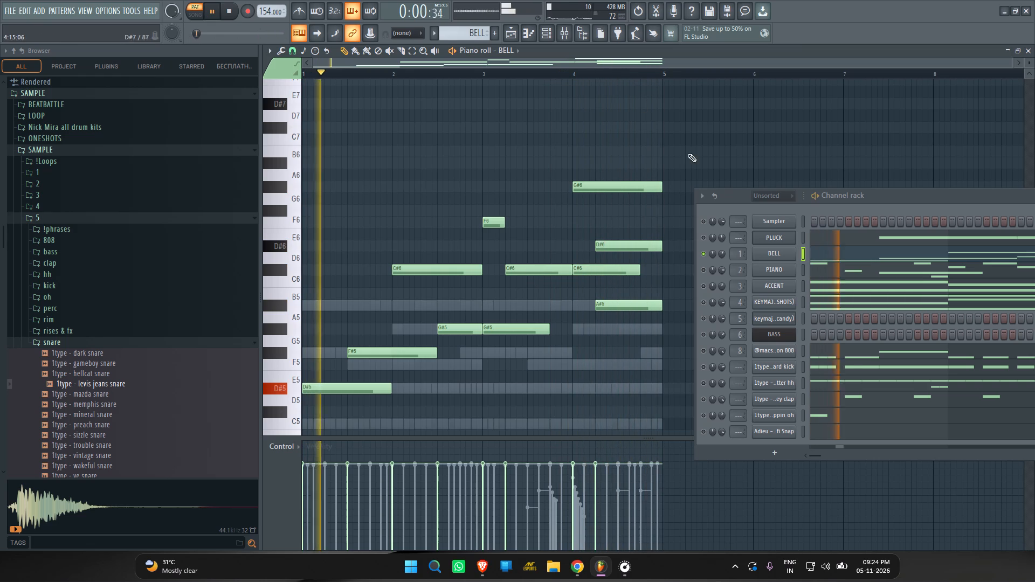
click(701, 347)
click(703, 366)
click(702, 384)
click(702, 403)
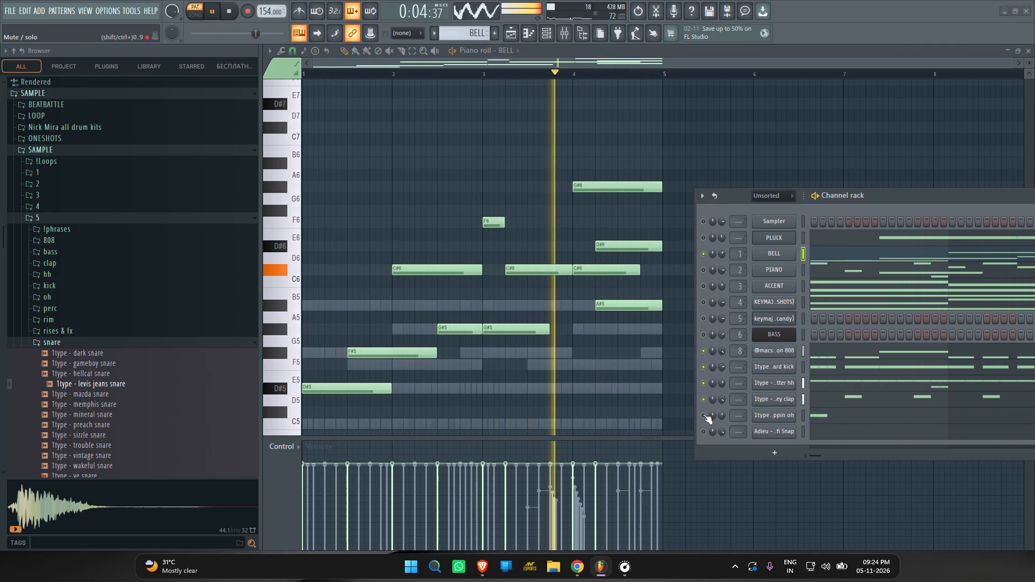
click(703, 414)
click(702, 434)
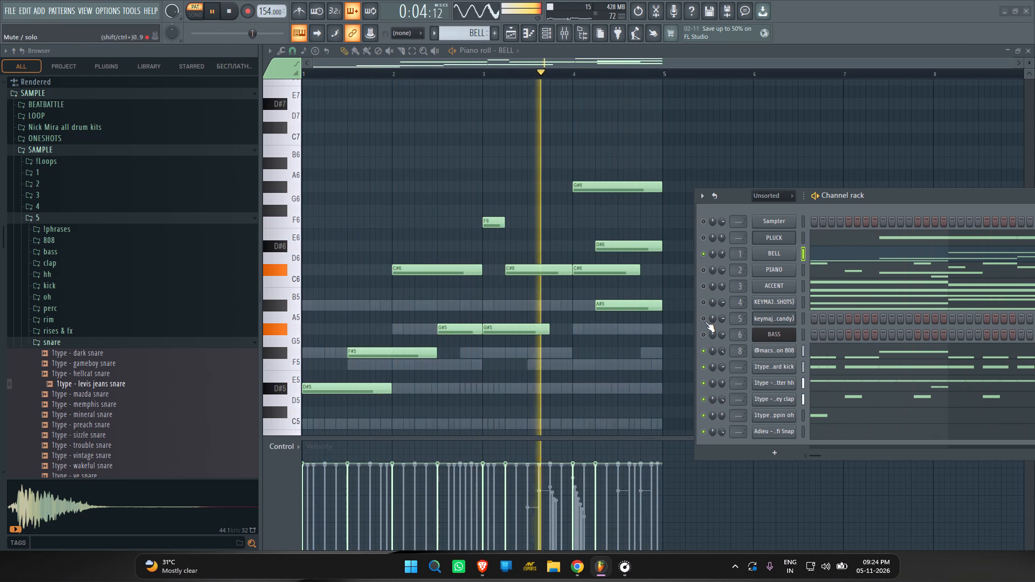
Unmute all remaining channels and mute BELL to hear the beat without it.
ctrl+double_click(702, 351)
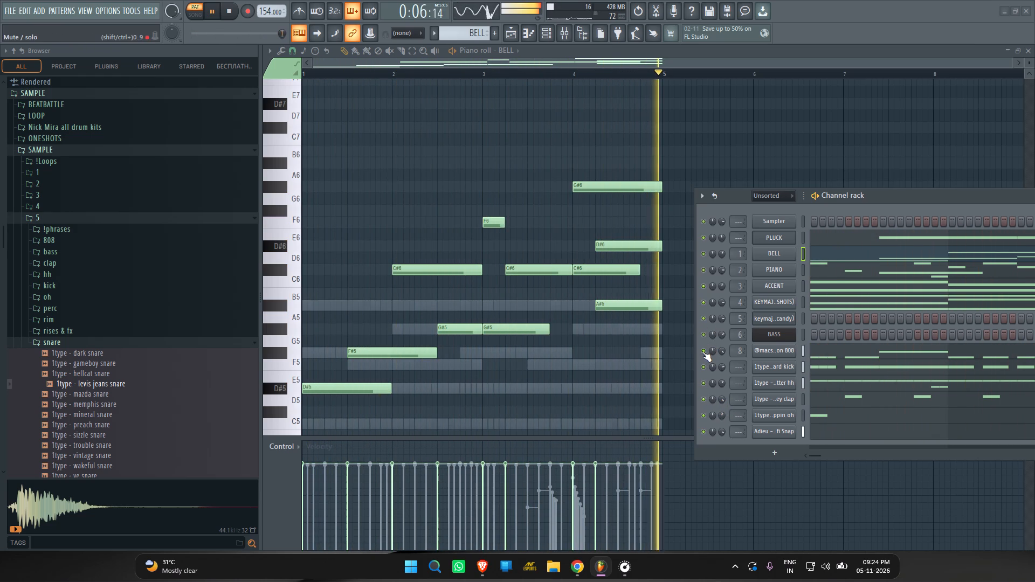
click(702, 256)
ctrl+scroll(578, 363, down, 4)
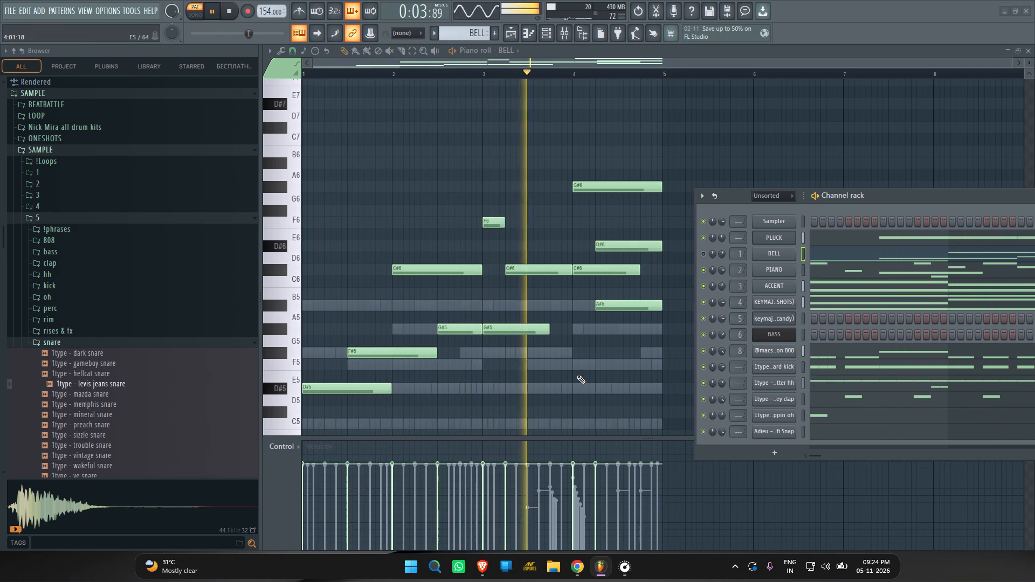
ctrl+scroll(577, 375, down, 3)
Hide the channel rack and open the Playlist.
key(F6)
key(F5)
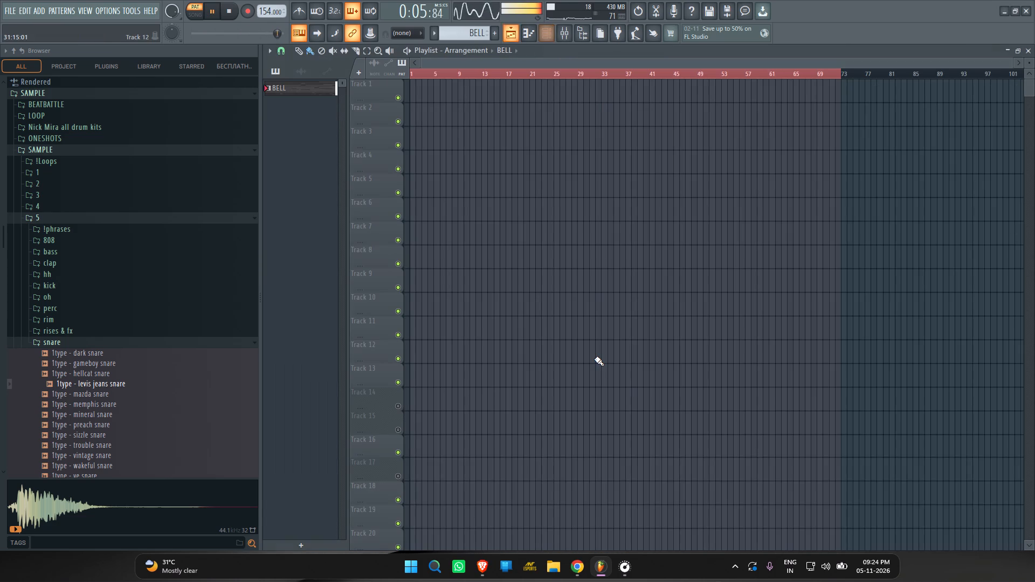
Start saving the project and replace its name with "[TRAVS X UZI ]".
key(ctrl+s)
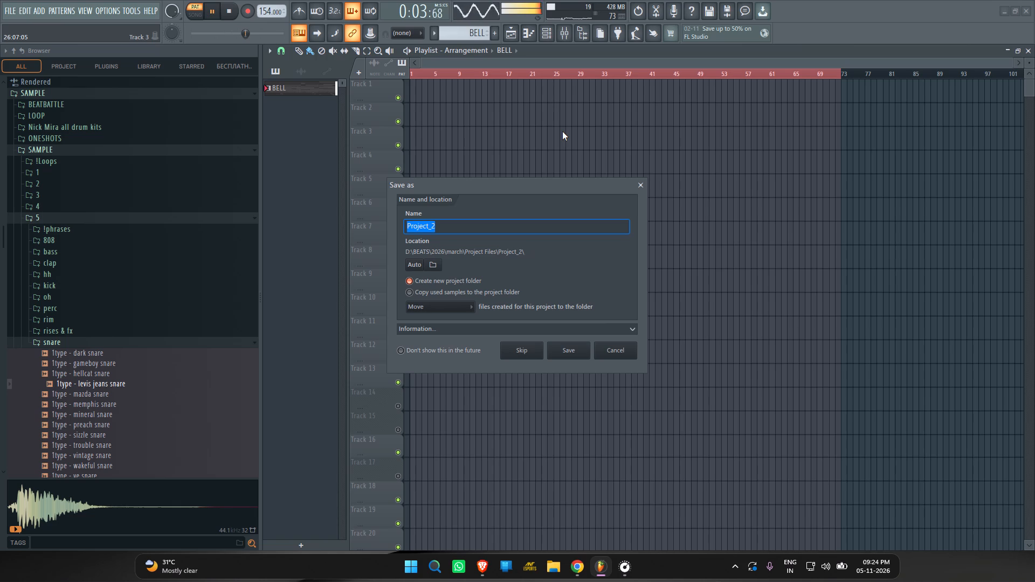
text({})
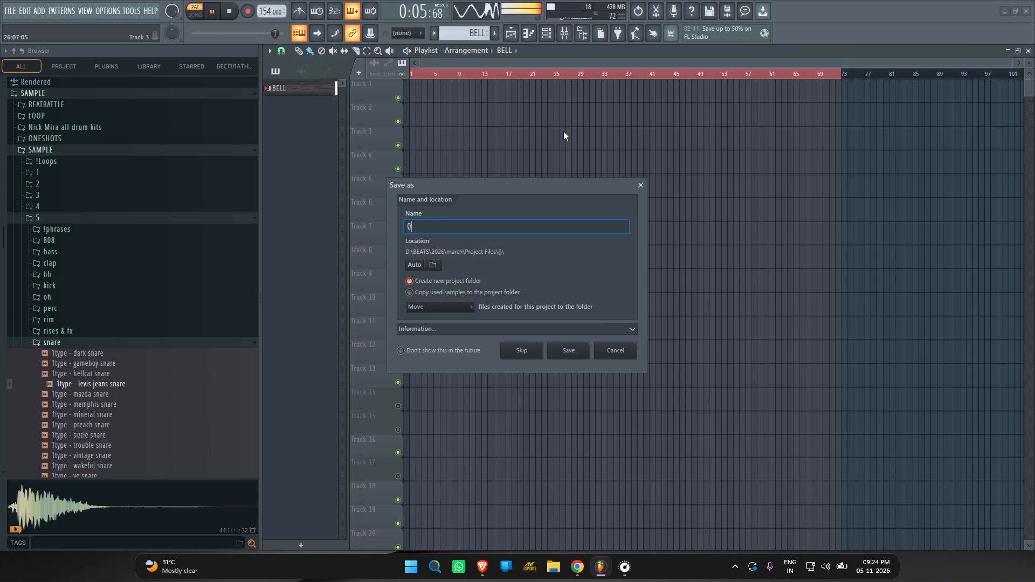
key(BackSpace)
key(BackSpace)
text([])
key(Left)
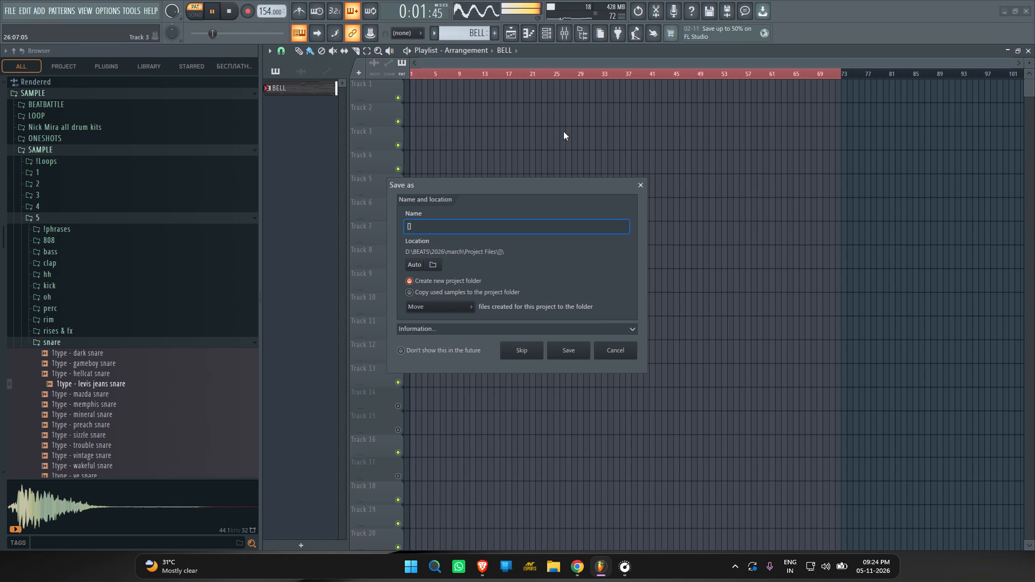
text(TRA)
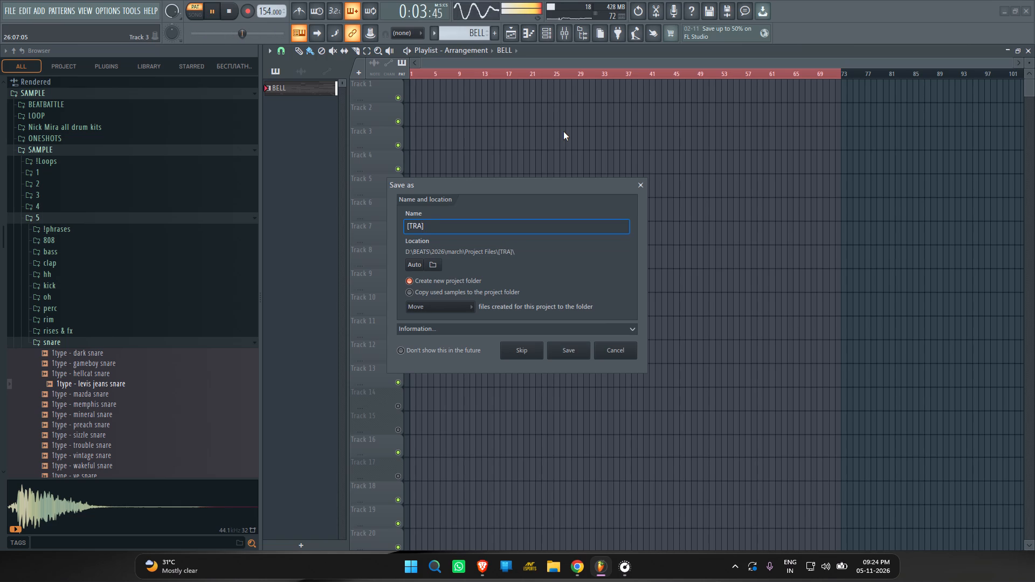
text(VS)
key(space)
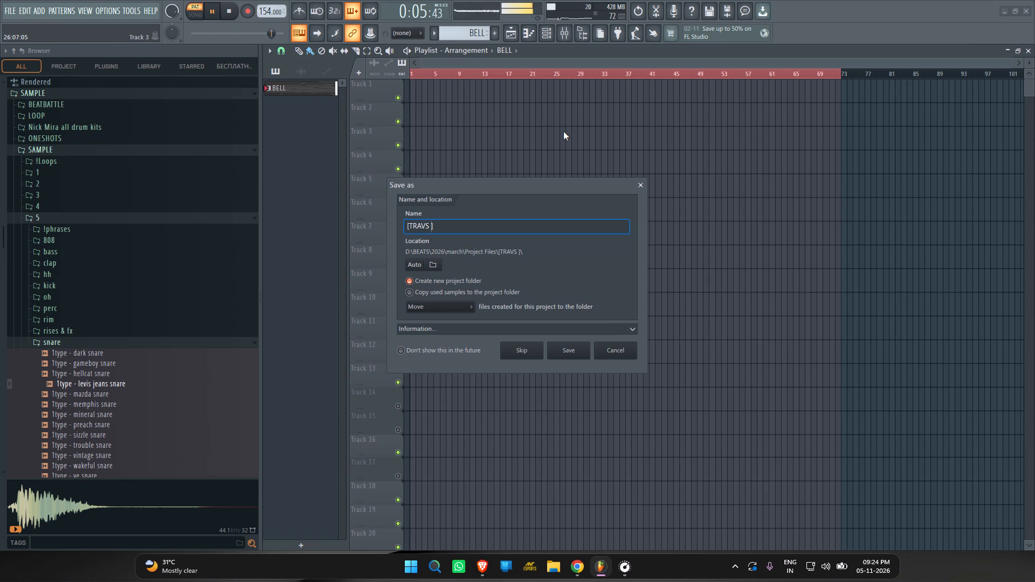
text(X)
key(space)
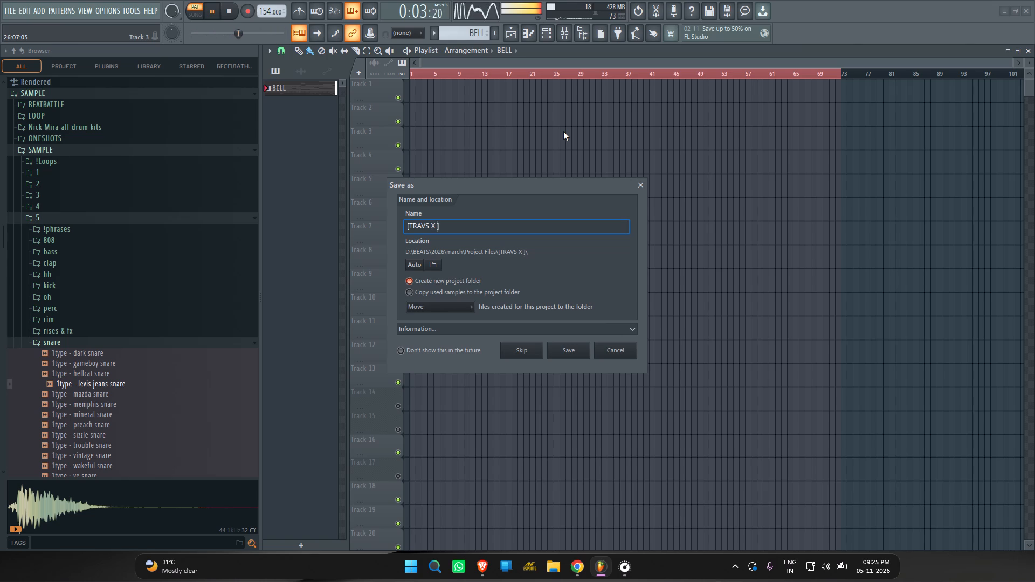
text(UZI)
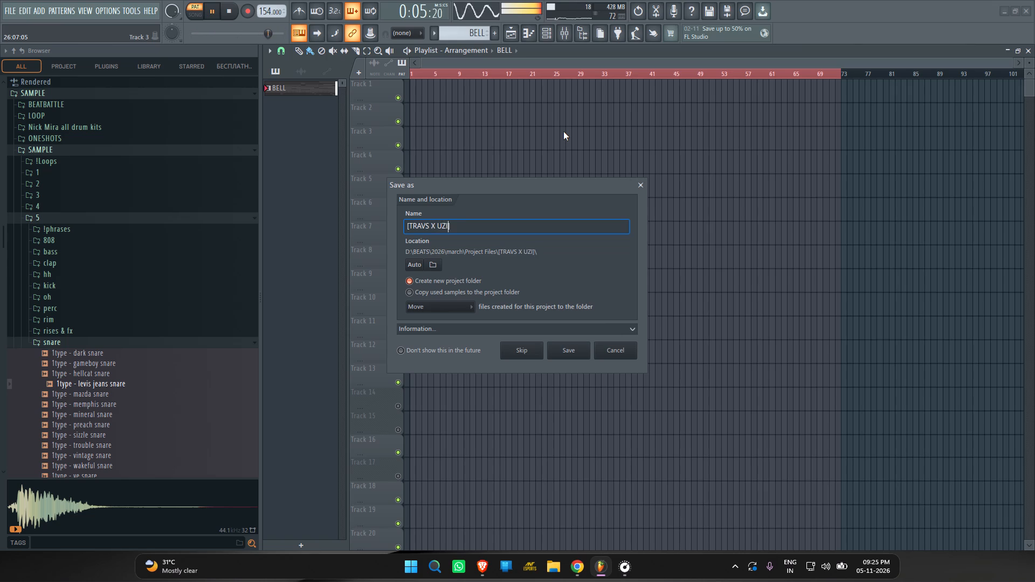
key(space)
key(Right)
key(Right)
Complete the project name as "[TRAVS X UZI ] - Idea 01" and save the project in its own new folder.
key(space)
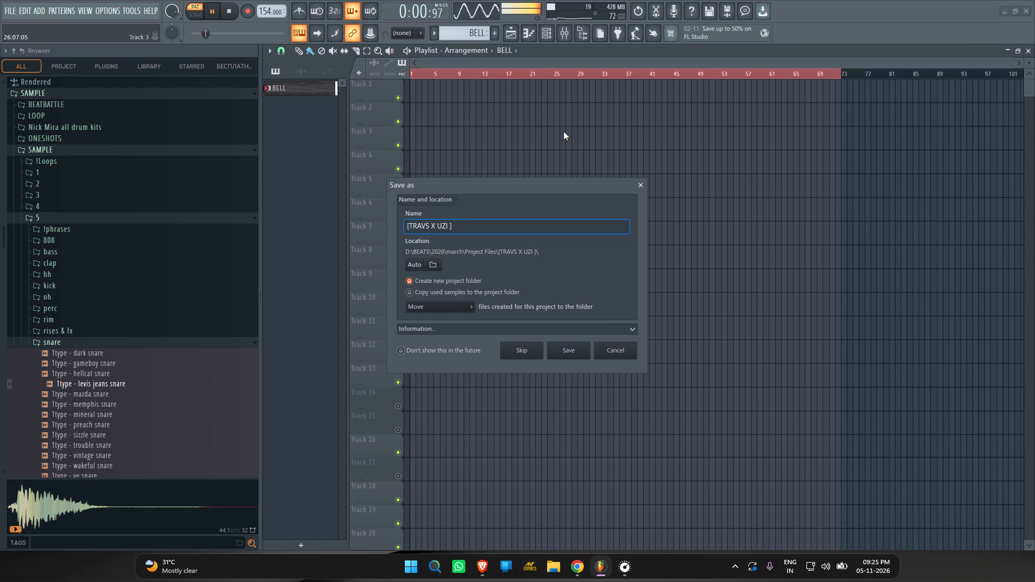
text(-)
key(space)
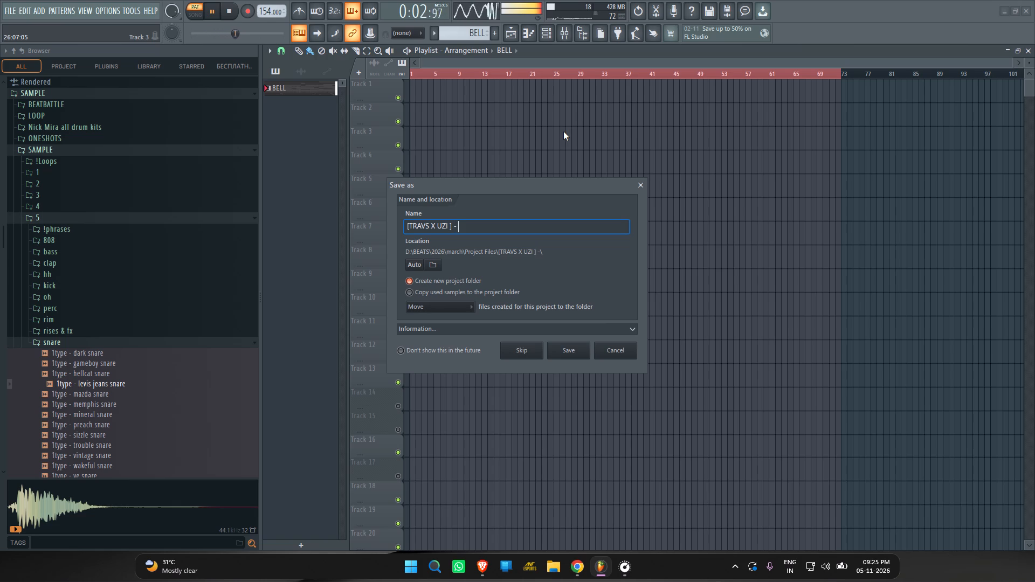
key(d)
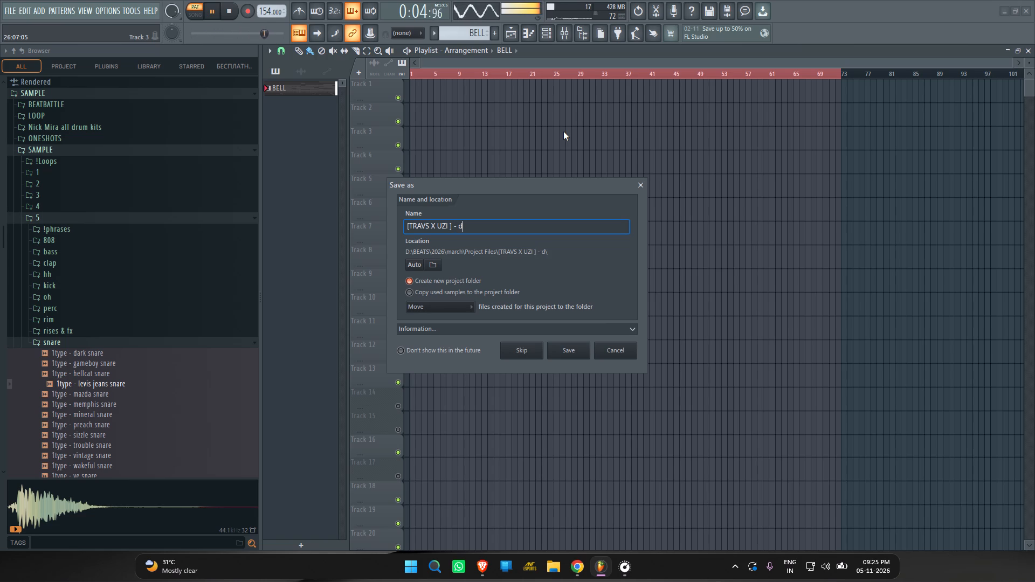
key(BackSpace)
text(Ide)
key(space)
key(BackSpace)
text(a)
key(space)
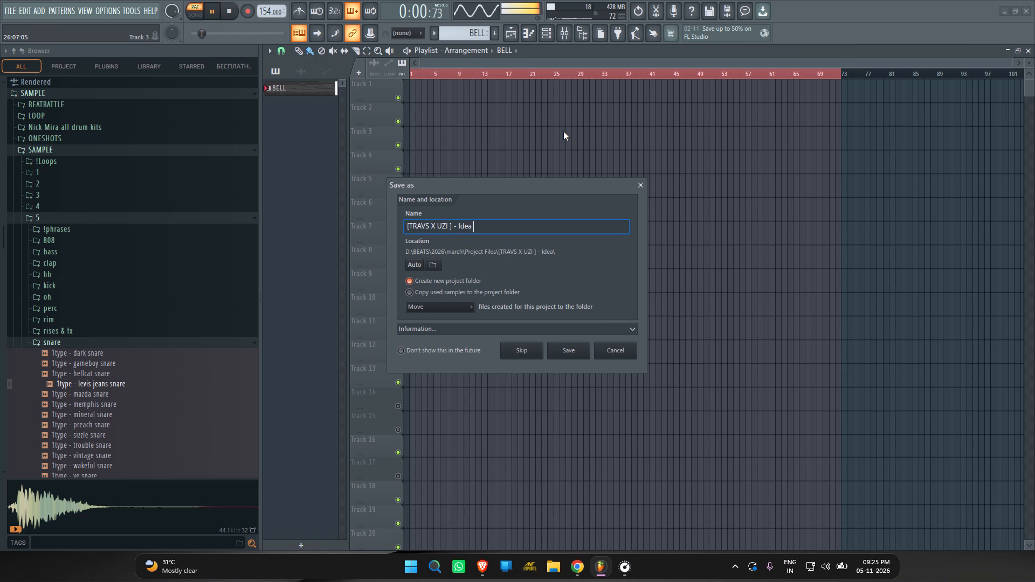
text(01)
key(space)
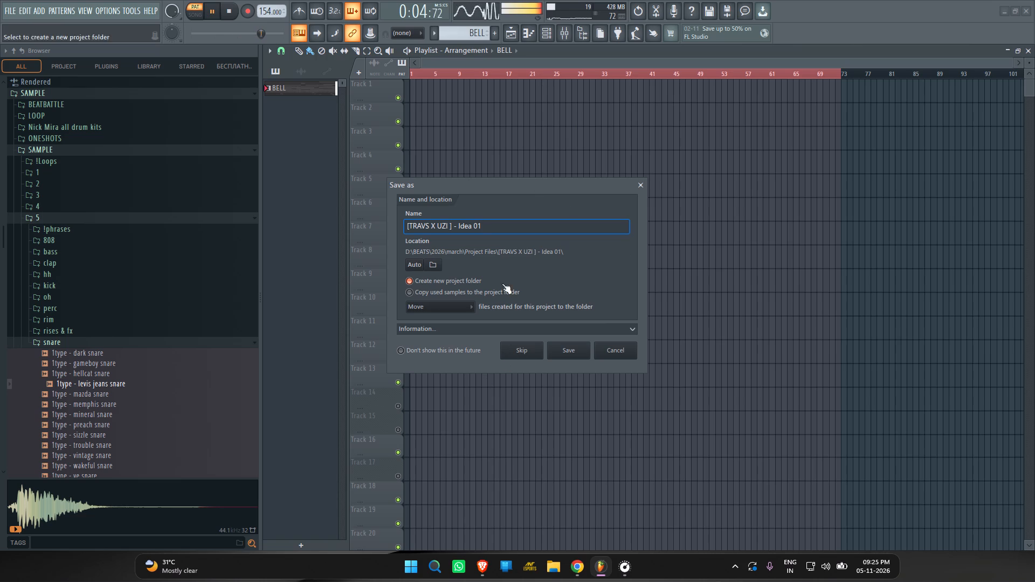
click(565, 354)
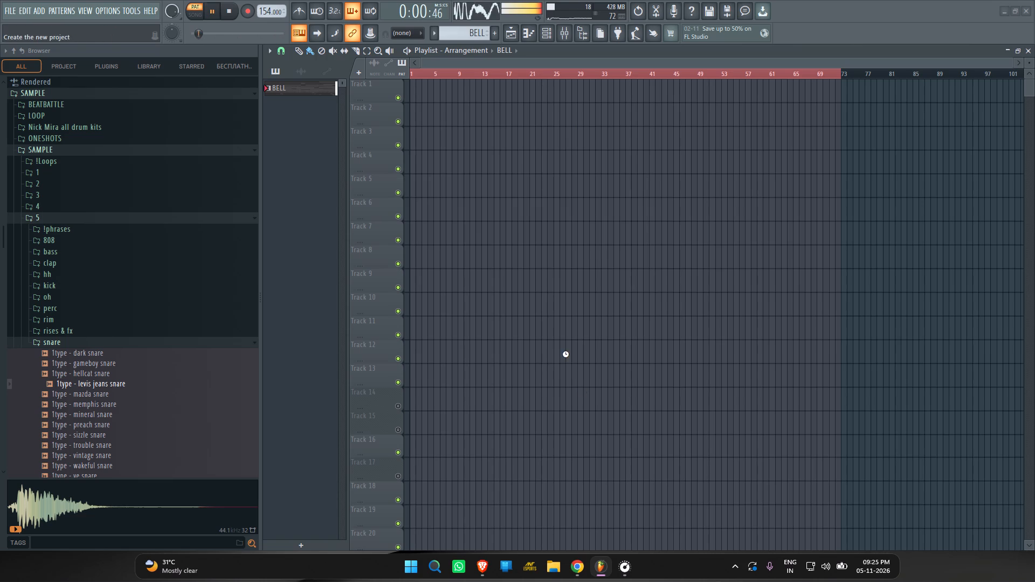
Start a new project from the Empty template.
click(8, 12)
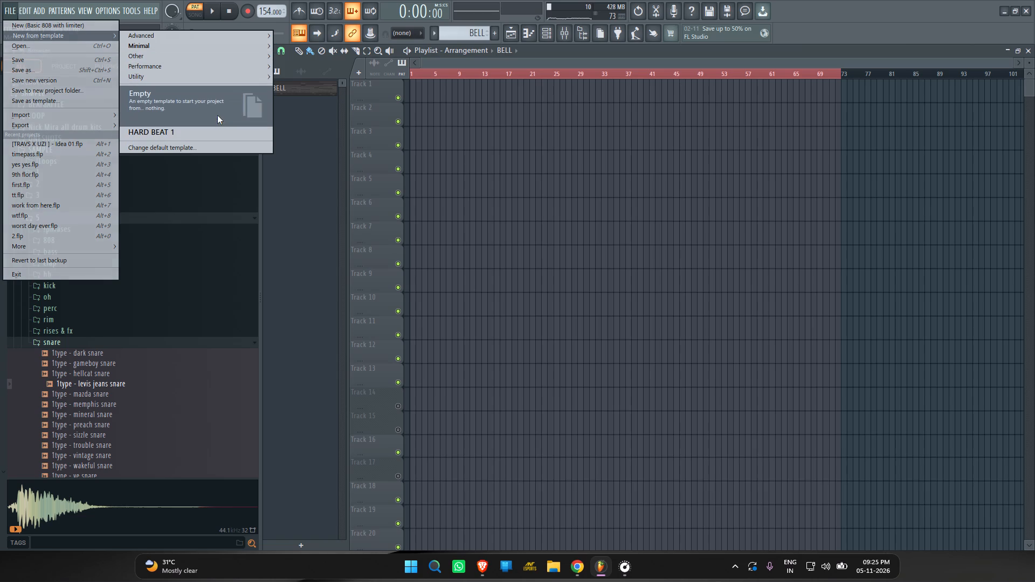
click(217, 115)
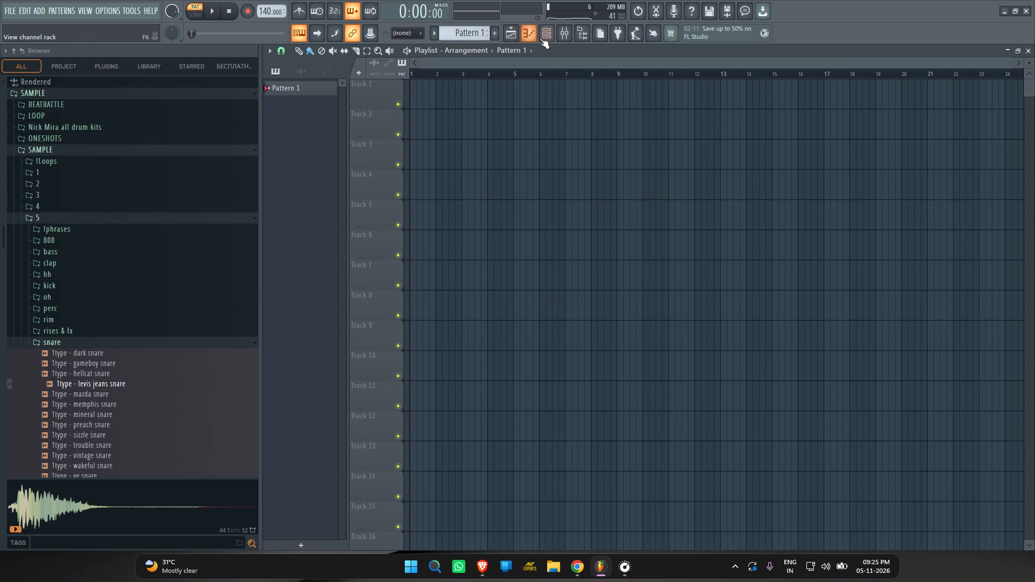
Show the channel rack, add a ZENOLOGY channel, and keep waiting for the program while the plugin loads.
click(544, 38)
click(778, 252)
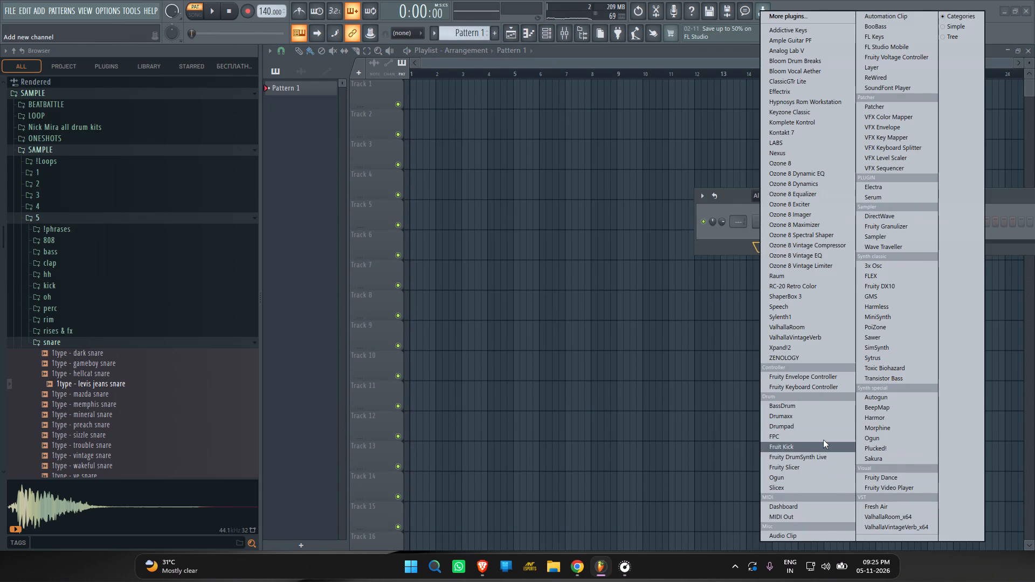
text(zz)
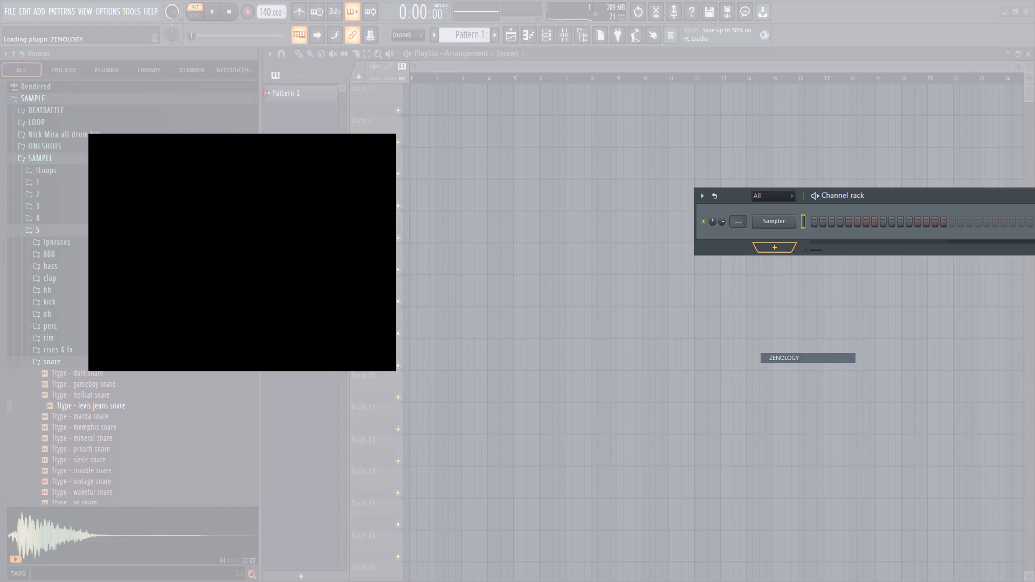
click(501, 334)
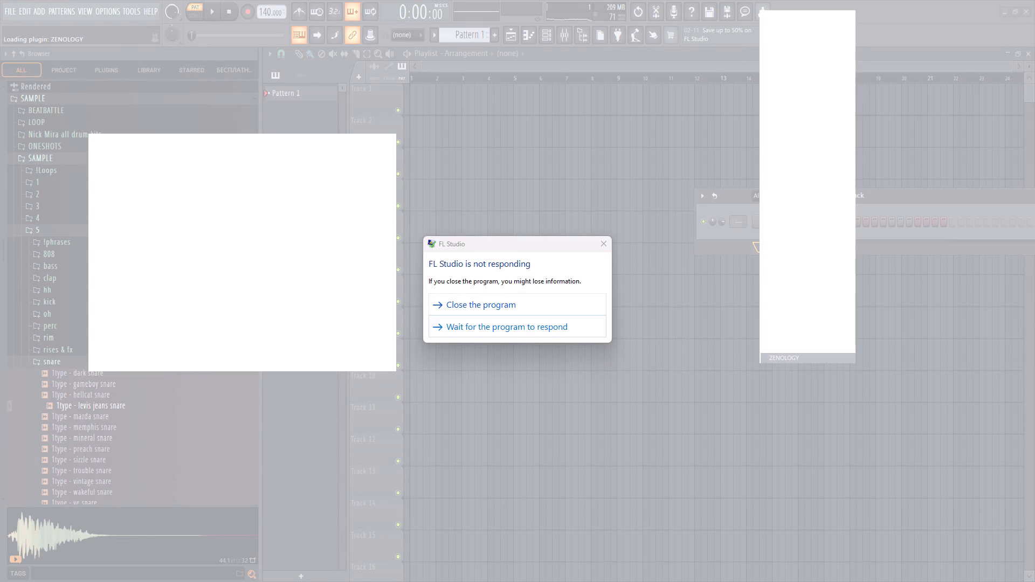
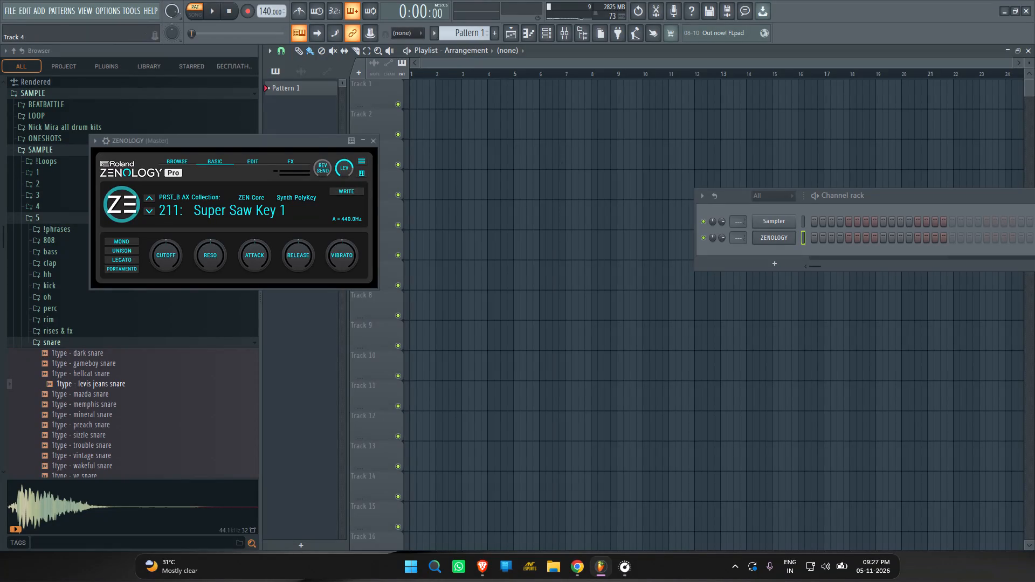
Browse ZENOLOGY's PRST_A Factory Presets bank and try several early presets, starting with Bit Brass and loading Jazz Doos.
click(174, 199)
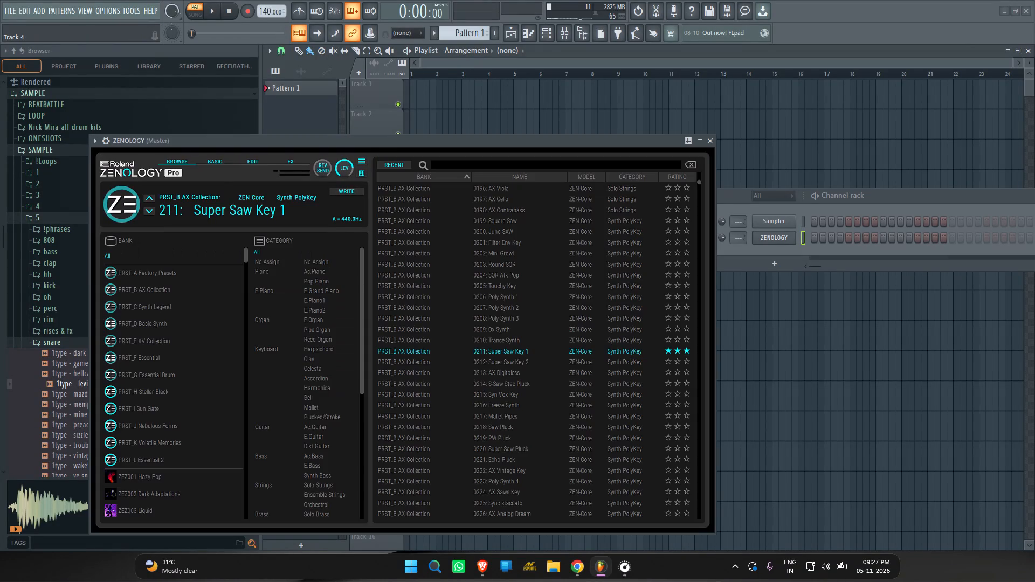
click(177, 265)
click(444, 202)
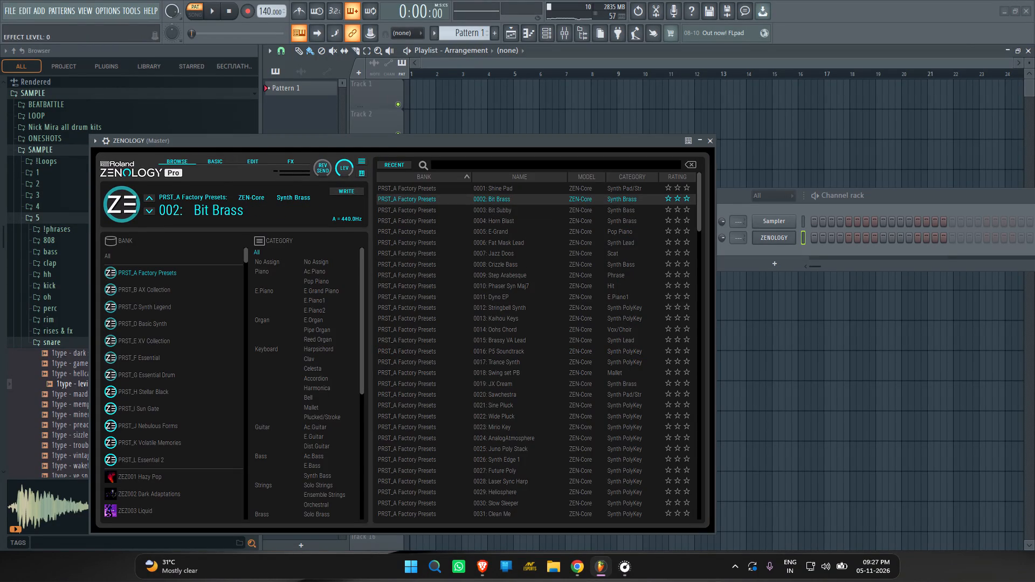
click(541, 235)
click(535, 264)
click(532, 249)
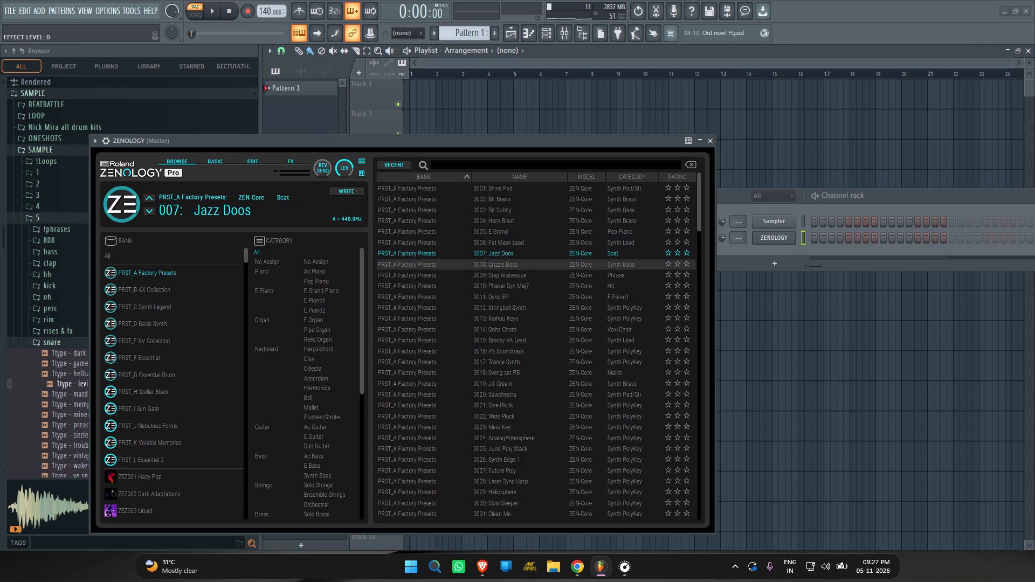
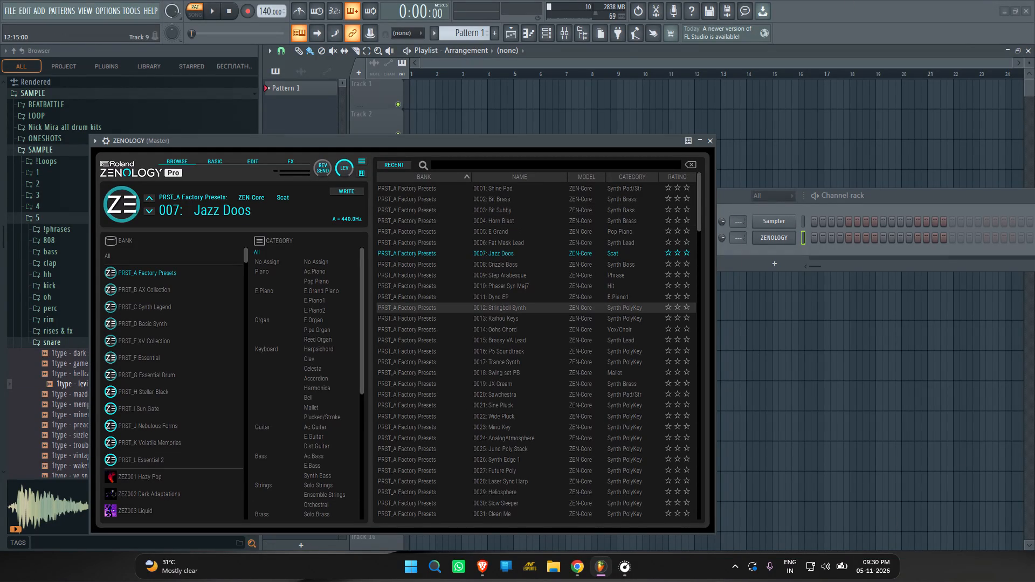
Audition the loaded Jazz Doos preset by playing a few notes.
key(w)
key(r)
key(r)
text(tw)
key(w)
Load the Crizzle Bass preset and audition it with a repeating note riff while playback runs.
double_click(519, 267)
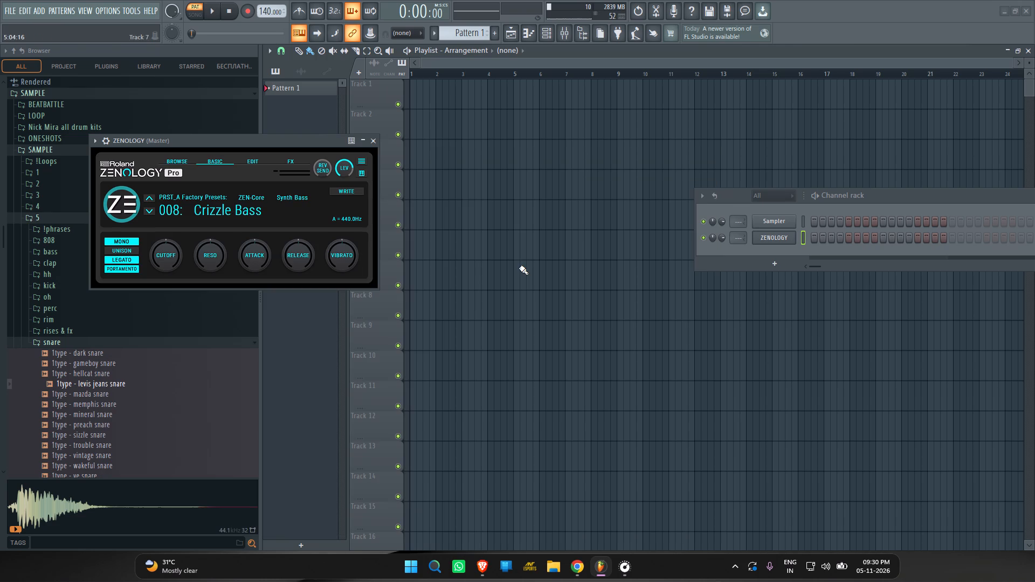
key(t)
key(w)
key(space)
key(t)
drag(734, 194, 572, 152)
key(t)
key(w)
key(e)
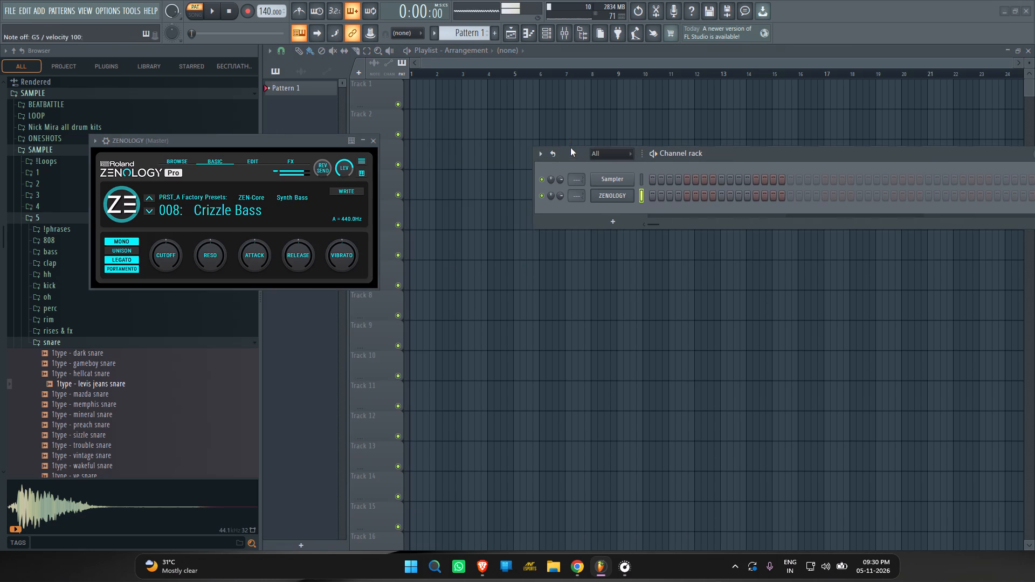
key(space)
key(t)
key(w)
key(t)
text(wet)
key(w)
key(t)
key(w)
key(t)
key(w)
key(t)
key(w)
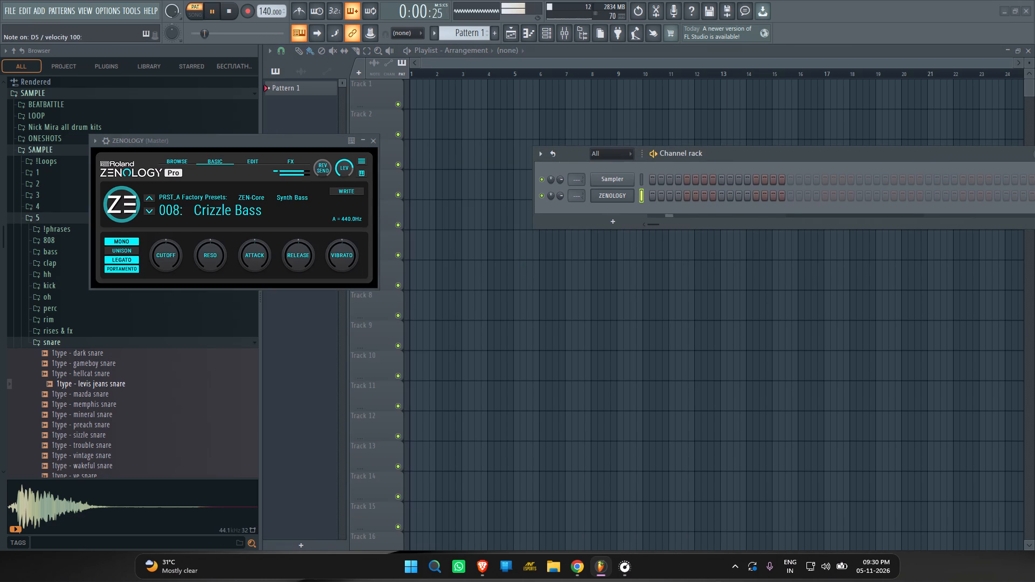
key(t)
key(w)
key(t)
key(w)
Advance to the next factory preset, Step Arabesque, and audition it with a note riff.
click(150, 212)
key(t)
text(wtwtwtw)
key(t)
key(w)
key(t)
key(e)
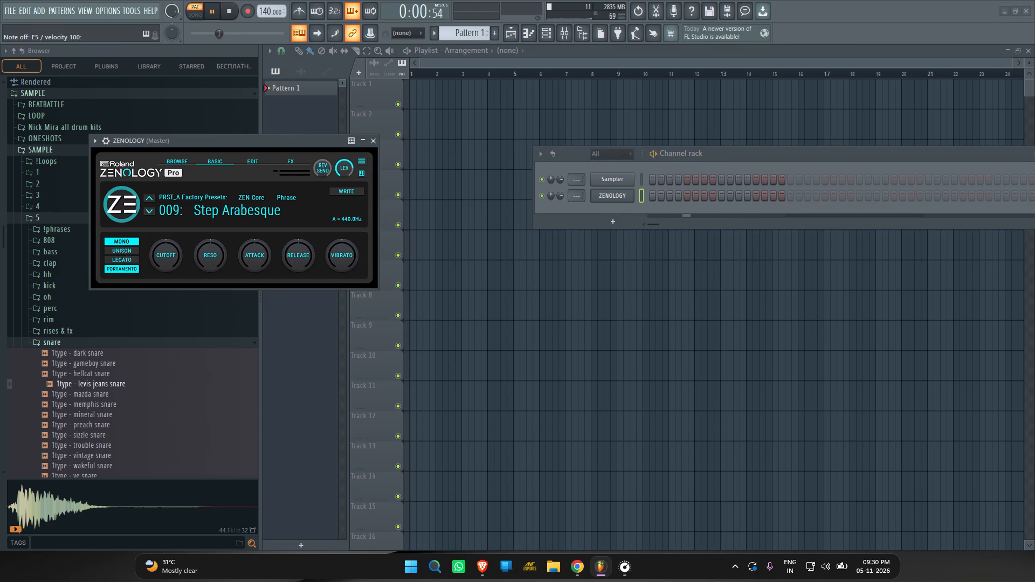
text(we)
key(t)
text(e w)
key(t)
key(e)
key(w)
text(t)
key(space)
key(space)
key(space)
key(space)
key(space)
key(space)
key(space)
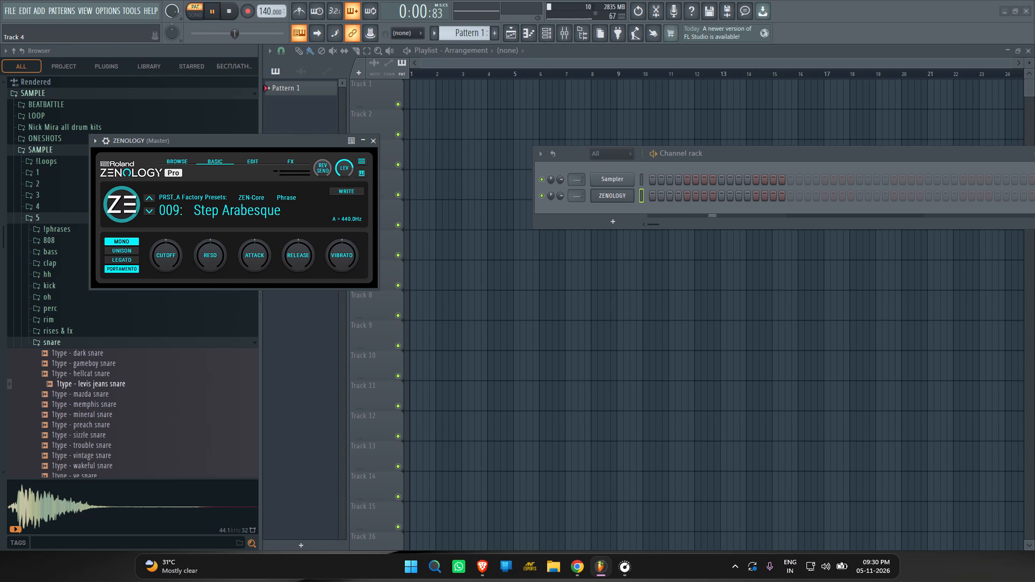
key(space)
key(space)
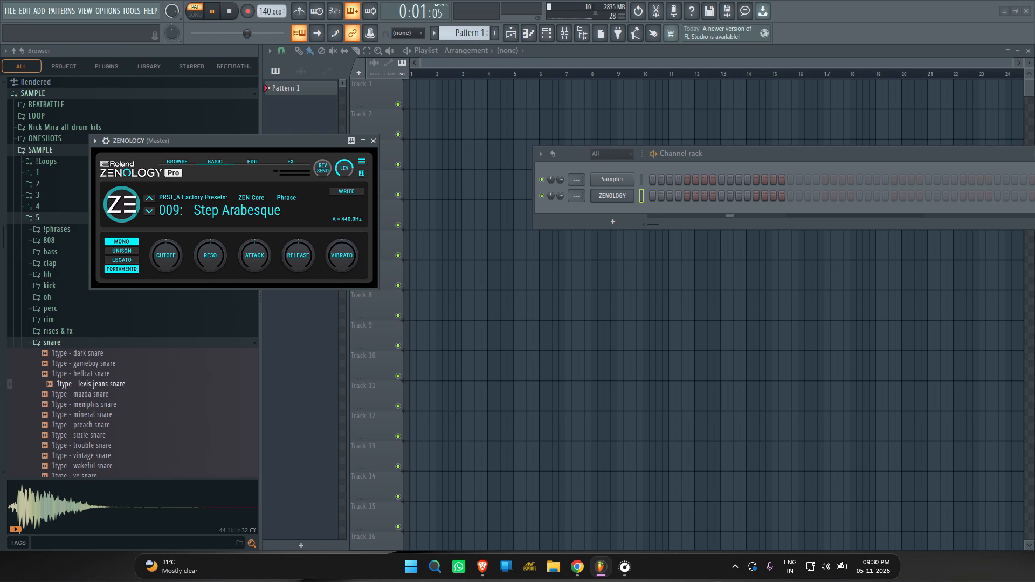
Browse through ZENOLOGY's sound banks and open the M02S01 JU106 Bass & Pads bank.
click(188, 160)
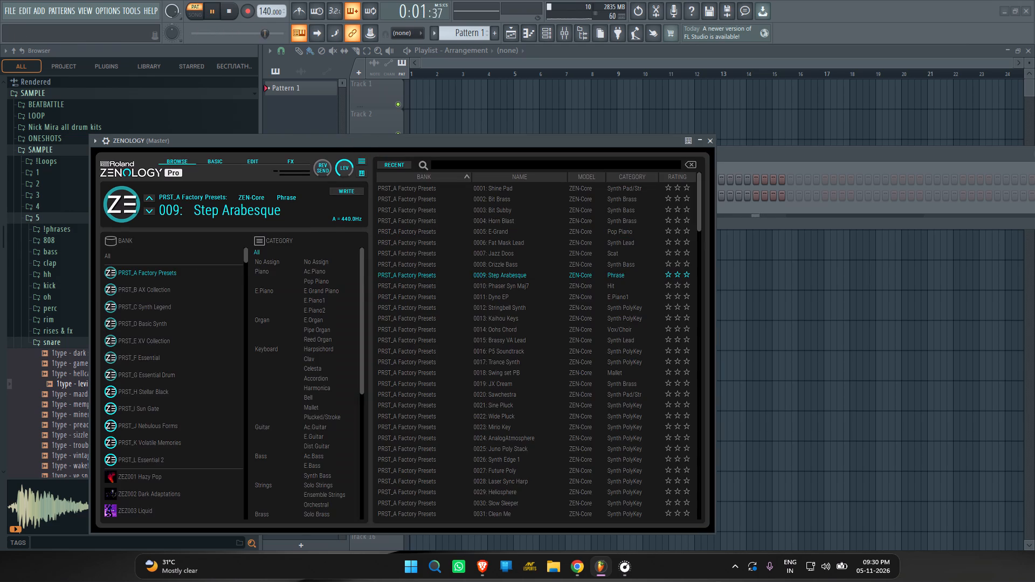
scroll(201, 336, down, 3)
scroll(176, 356, up, 2)
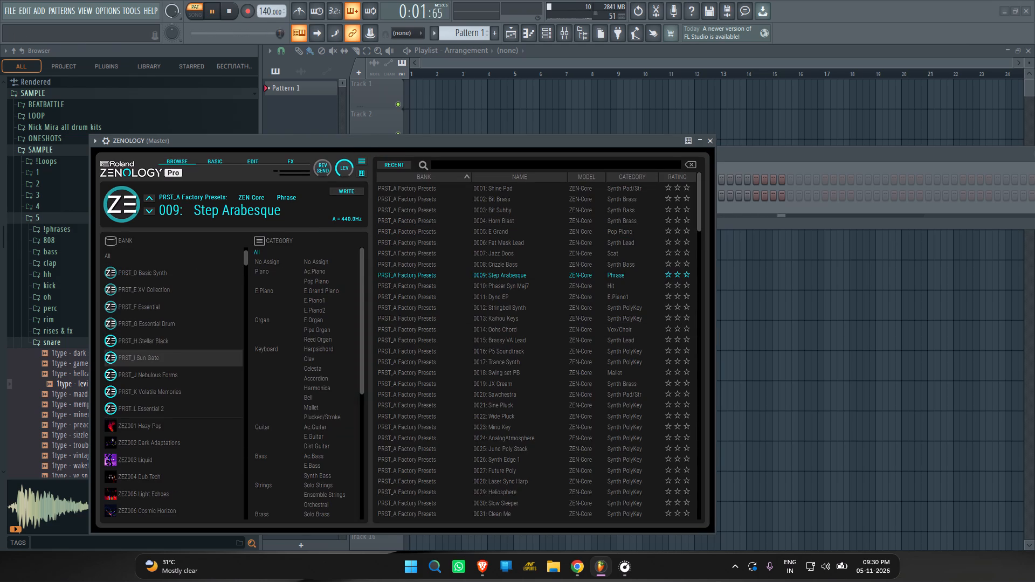
scroll(176, 356, up, 11)
scroll(144, 404, down, 7)
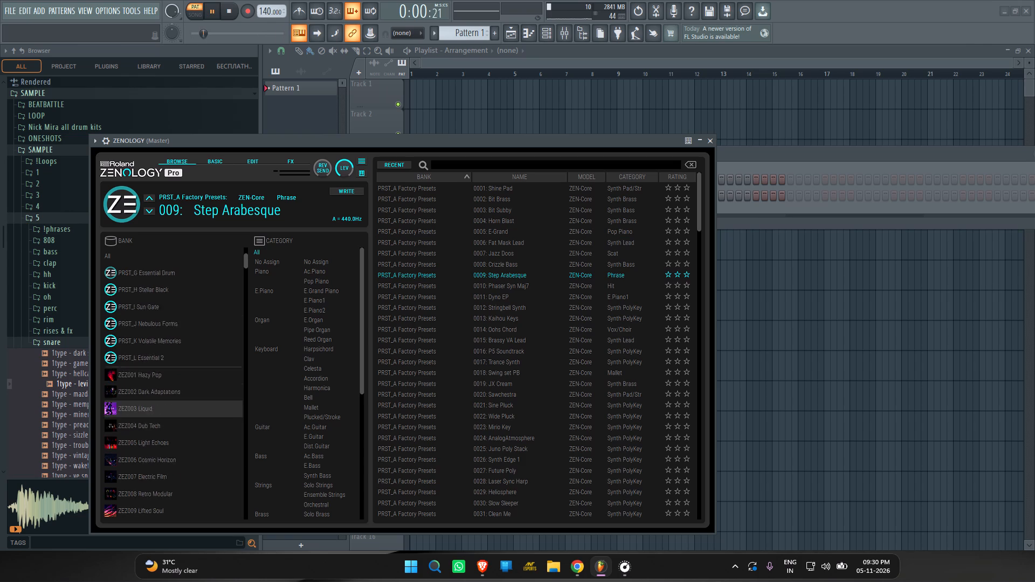
scroll(163, 402, down, 6)
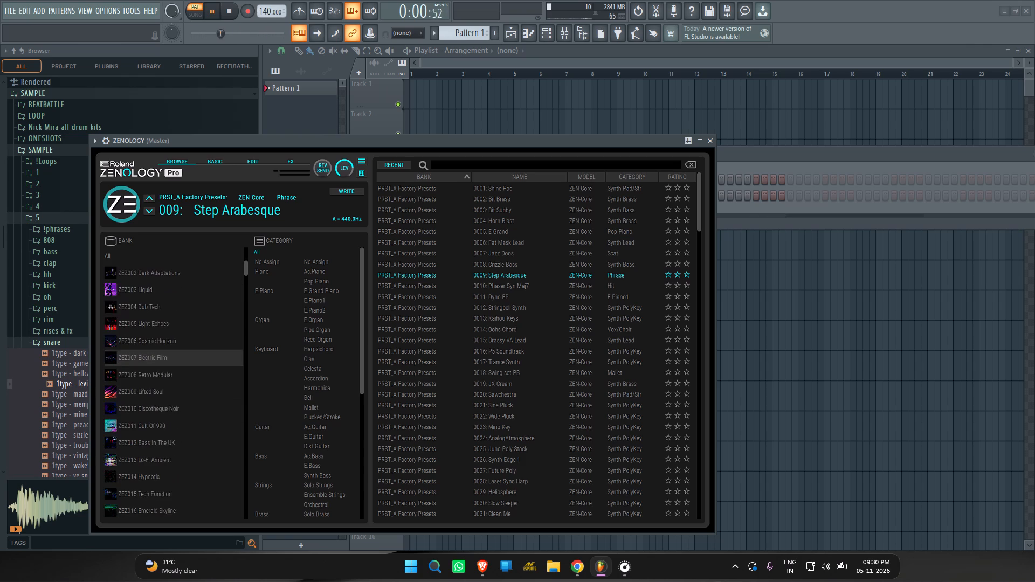
scroll(167, 359, down, 5)
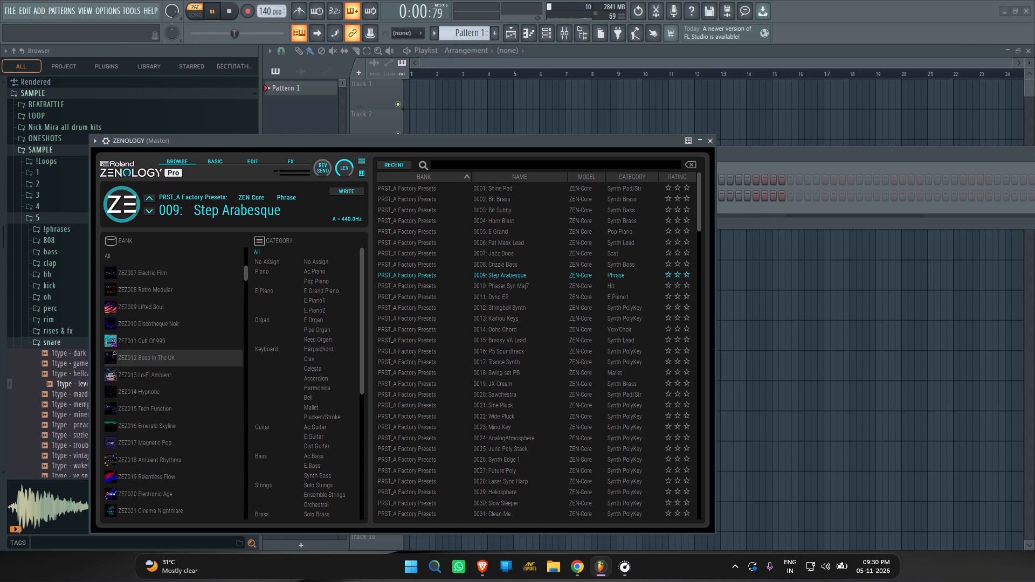
scroll(167, 357, down, 6)
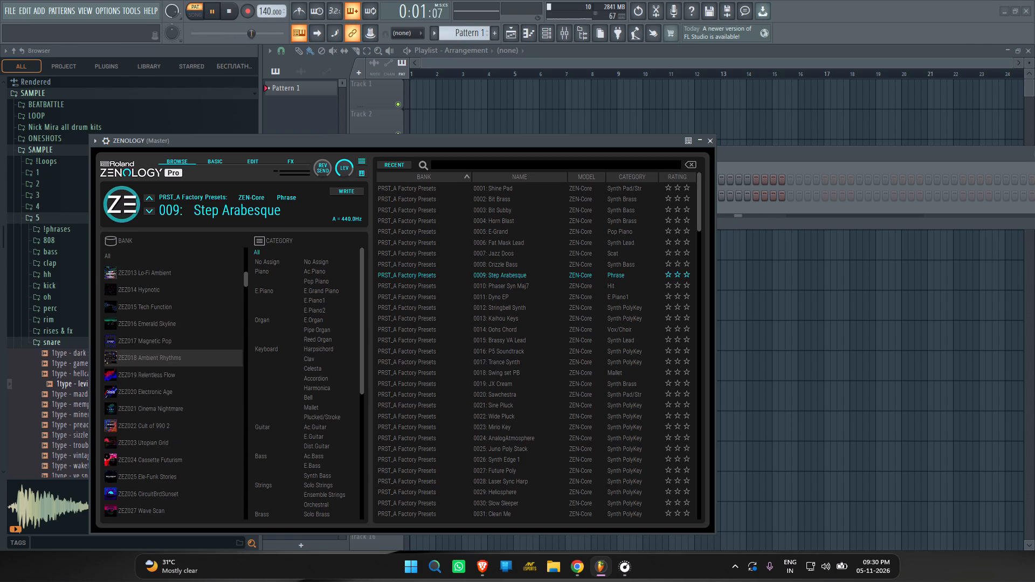
scroll(167, 357, down, 6)
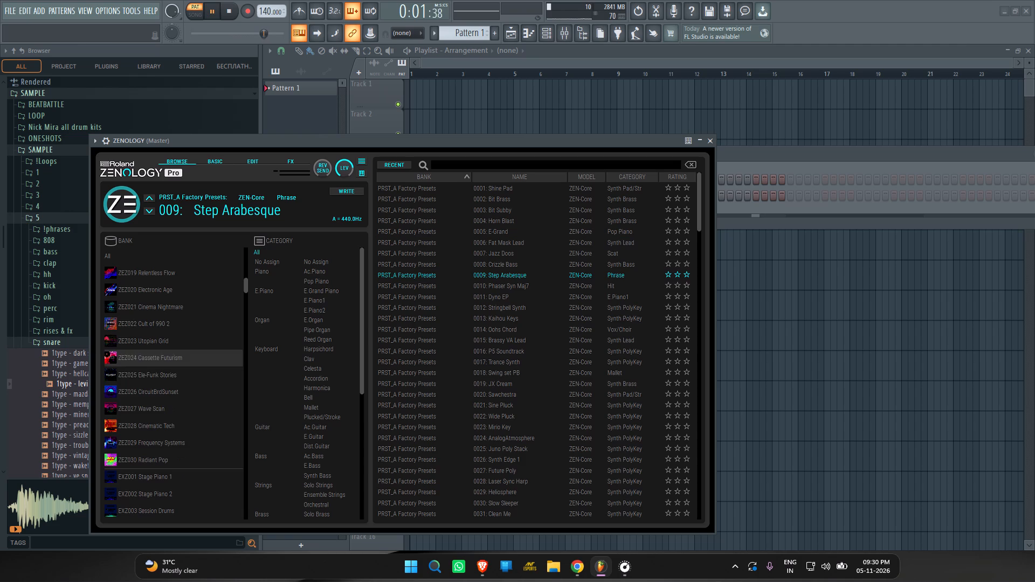
scroll(190, 444, down, 13)
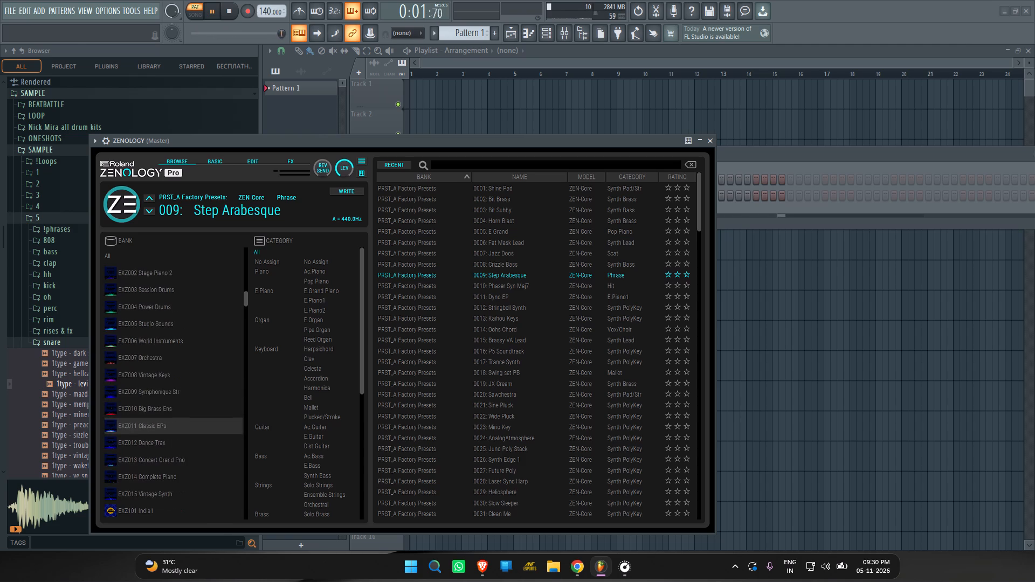
scroll(183, 432, down, 16)
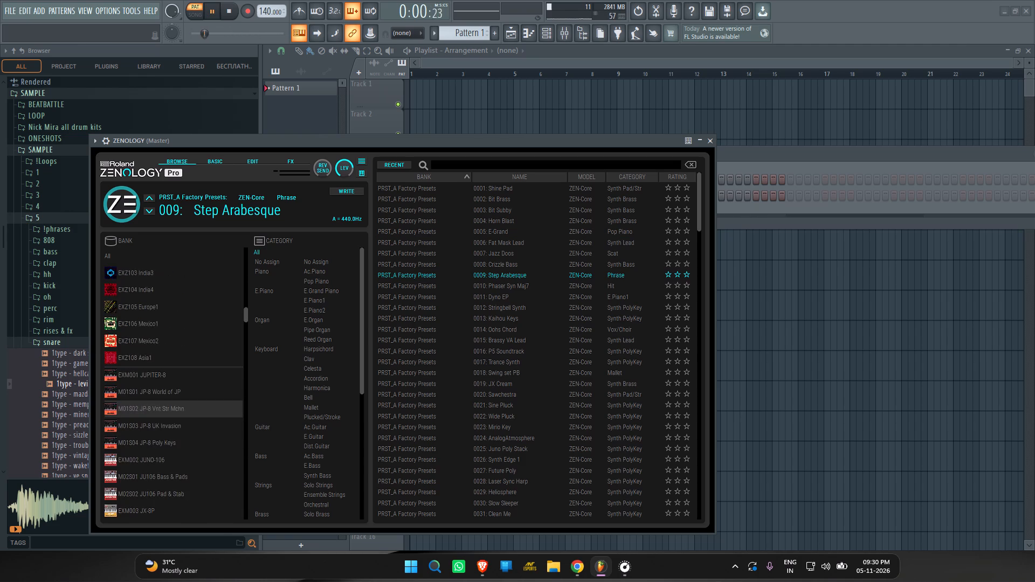
scroll(180, 413, down, 10)
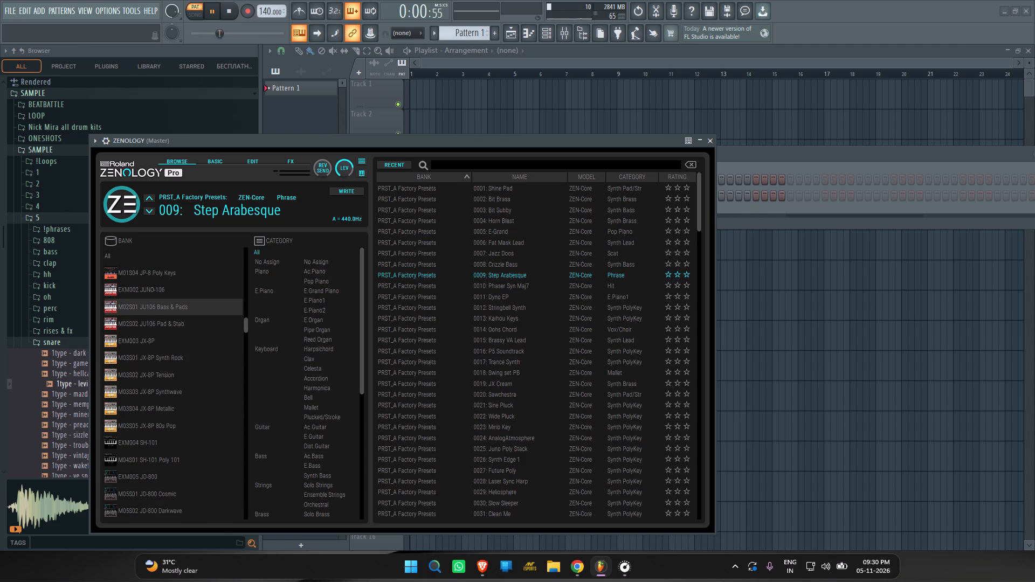
click(178, 304)
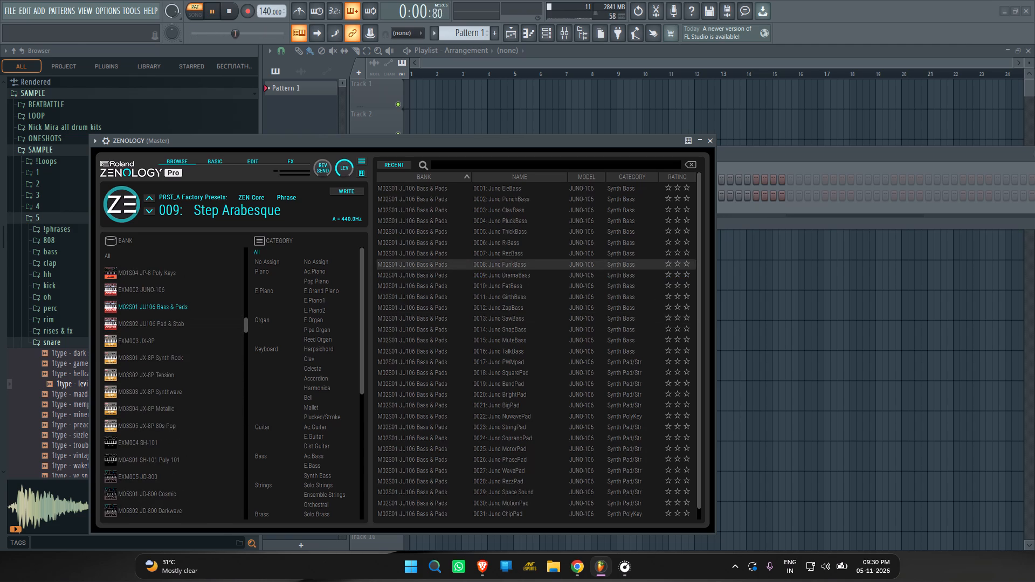
double_click(163, 309)
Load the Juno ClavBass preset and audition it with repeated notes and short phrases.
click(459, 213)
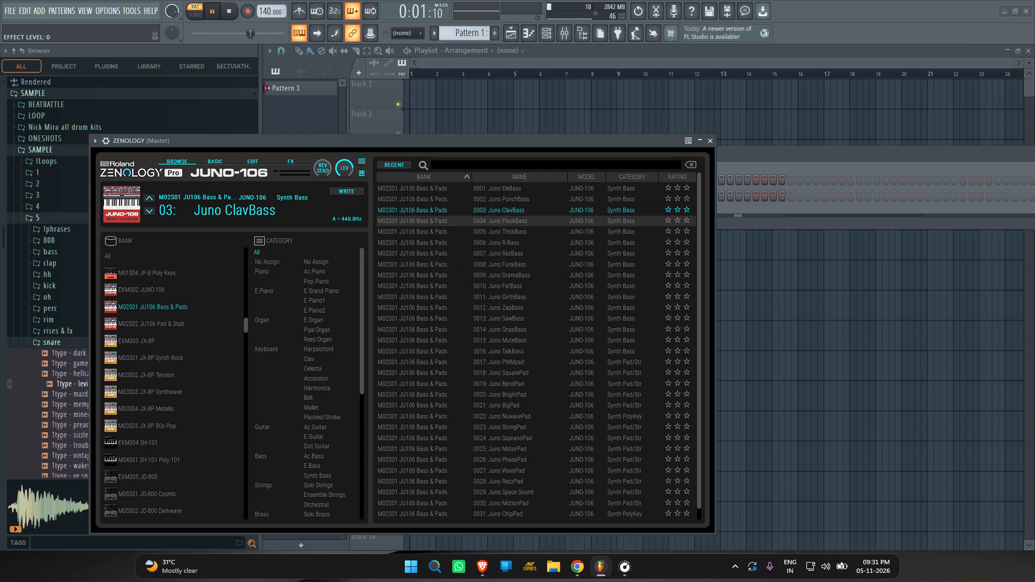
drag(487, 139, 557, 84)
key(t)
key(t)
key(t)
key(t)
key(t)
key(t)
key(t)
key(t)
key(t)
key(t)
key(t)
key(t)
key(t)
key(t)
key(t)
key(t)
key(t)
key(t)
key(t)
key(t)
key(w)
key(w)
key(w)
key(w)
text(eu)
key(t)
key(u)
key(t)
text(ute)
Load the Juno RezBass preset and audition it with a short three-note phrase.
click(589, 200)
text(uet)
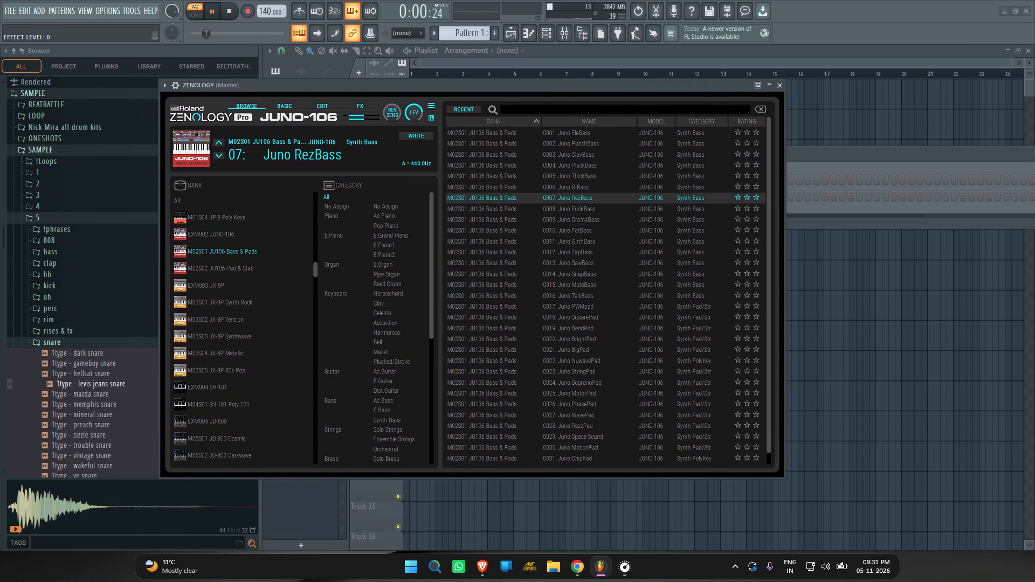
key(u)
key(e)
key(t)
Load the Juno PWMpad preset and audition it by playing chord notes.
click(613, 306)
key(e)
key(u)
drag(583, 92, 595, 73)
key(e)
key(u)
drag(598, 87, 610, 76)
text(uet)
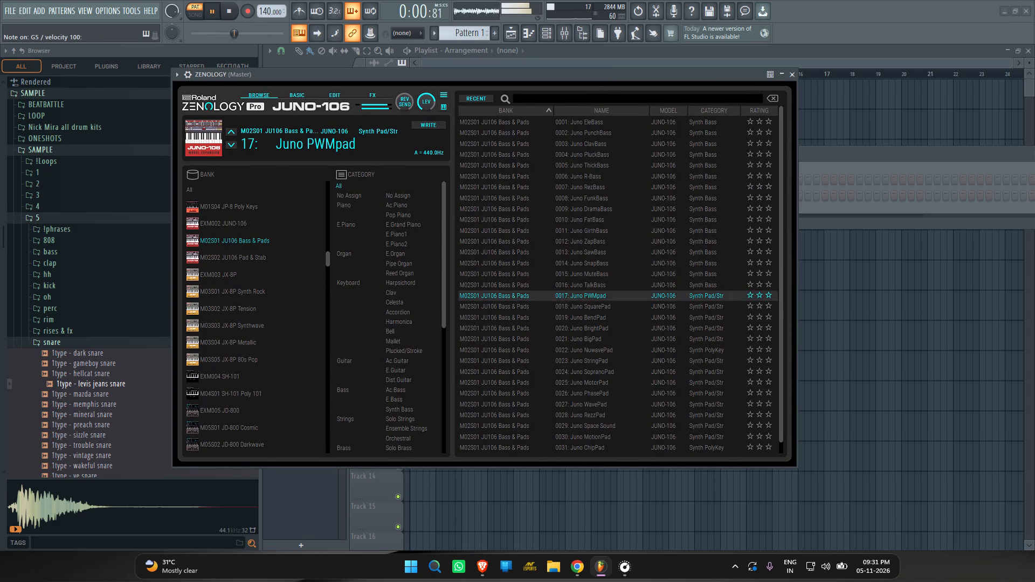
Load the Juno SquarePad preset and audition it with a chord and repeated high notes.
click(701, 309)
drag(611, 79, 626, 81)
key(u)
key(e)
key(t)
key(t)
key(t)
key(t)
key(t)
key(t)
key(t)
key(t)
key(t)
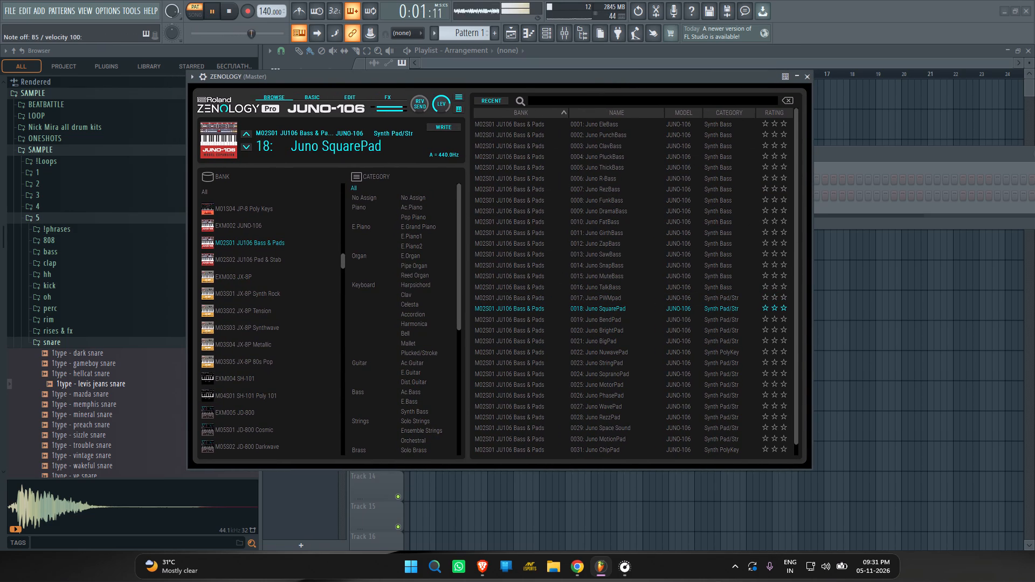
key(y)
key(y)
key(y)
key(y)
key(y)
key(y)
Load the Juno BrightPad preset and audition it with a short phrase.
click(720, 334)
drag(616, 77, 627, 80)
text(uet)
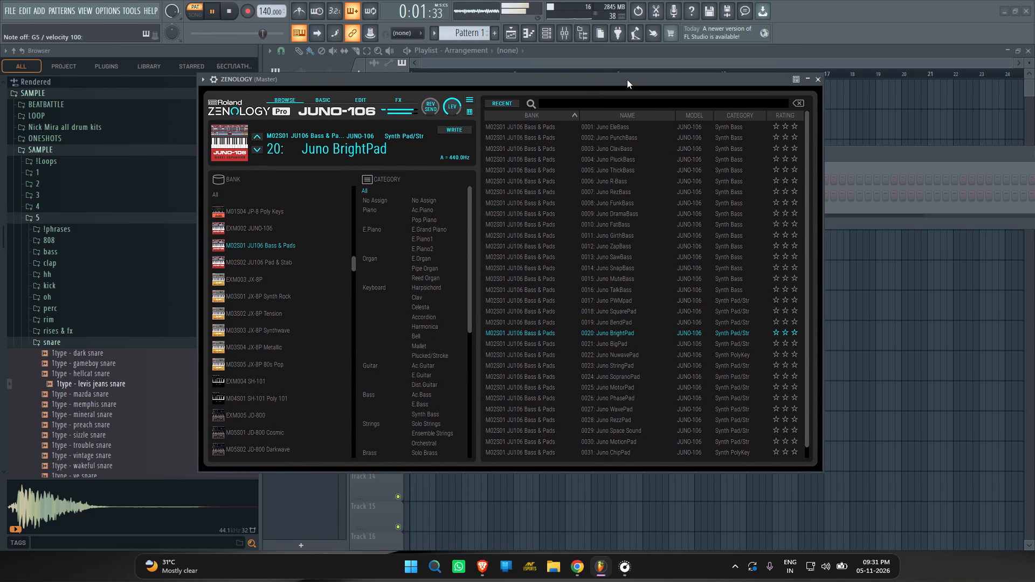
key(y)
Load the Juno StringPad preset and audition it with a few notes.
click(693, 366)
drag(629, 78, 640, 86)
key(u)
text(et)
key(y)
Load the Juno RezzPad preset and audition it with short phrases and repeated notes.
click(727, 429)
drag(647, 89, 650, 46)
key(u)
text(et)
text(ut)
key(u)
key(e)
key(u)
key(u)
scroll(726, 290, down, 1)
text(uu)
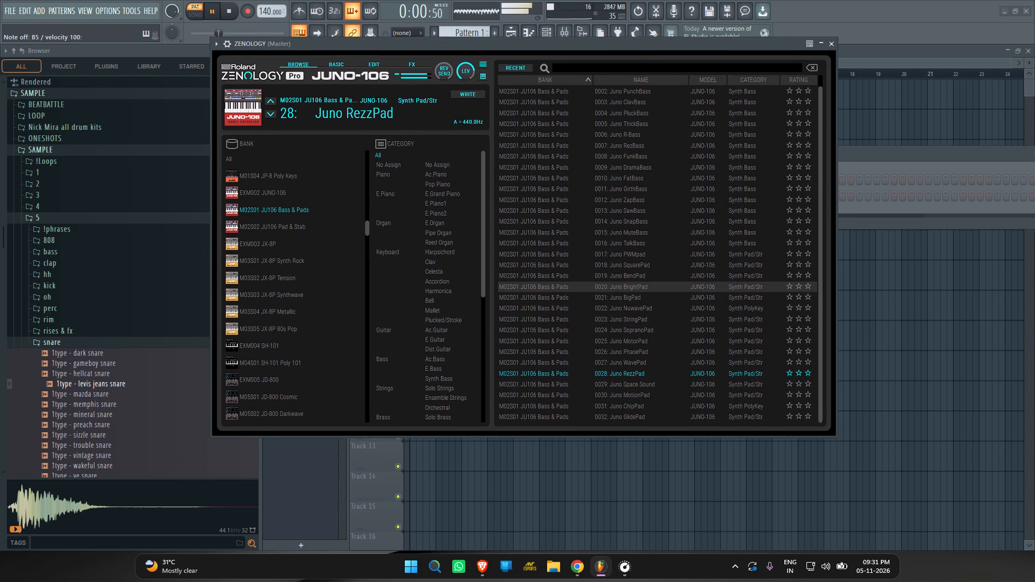
Audition the Juno RezzPad preset further with longer melodic phrases and repeated lower notes.
key(u)
key(u)
key(t)
text(etu)
text(etu)
text(uetuteuttutuutuyyyyyyyey)
text(eu)
text(ut)
text(tutetuhhhhhffd)
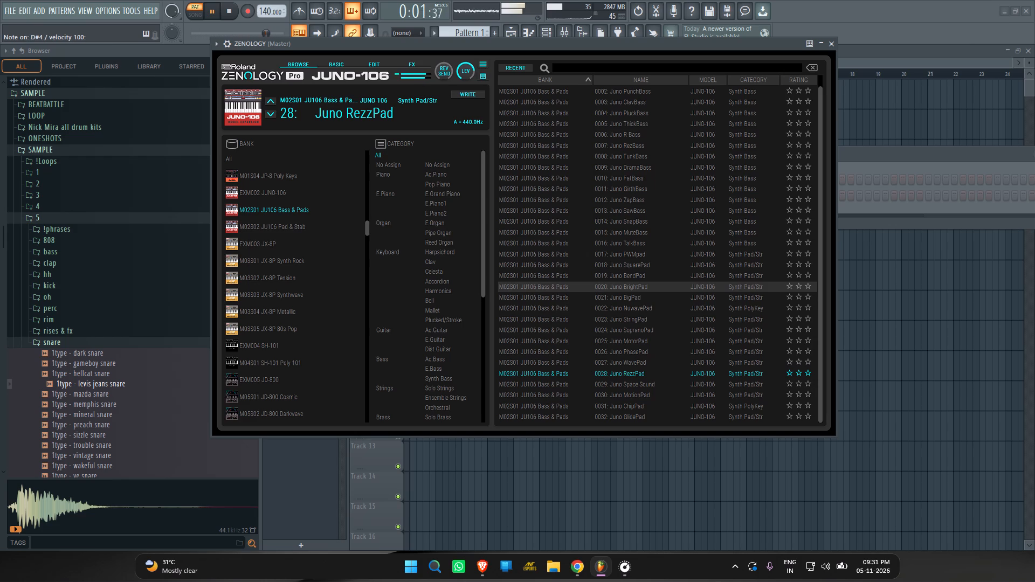
key(h)
key(d)
key(d)
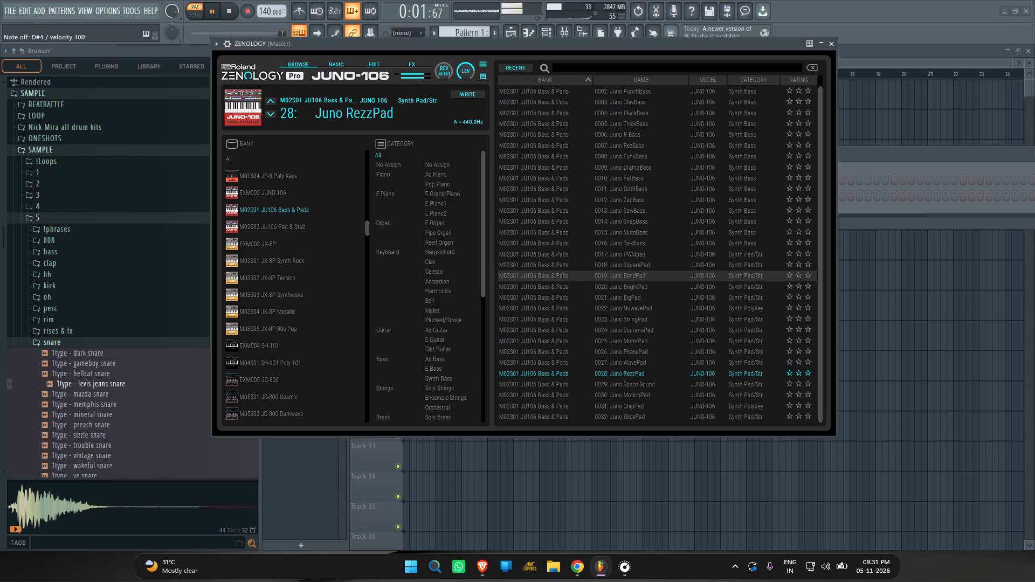
key(d)
key(d)
text(df)
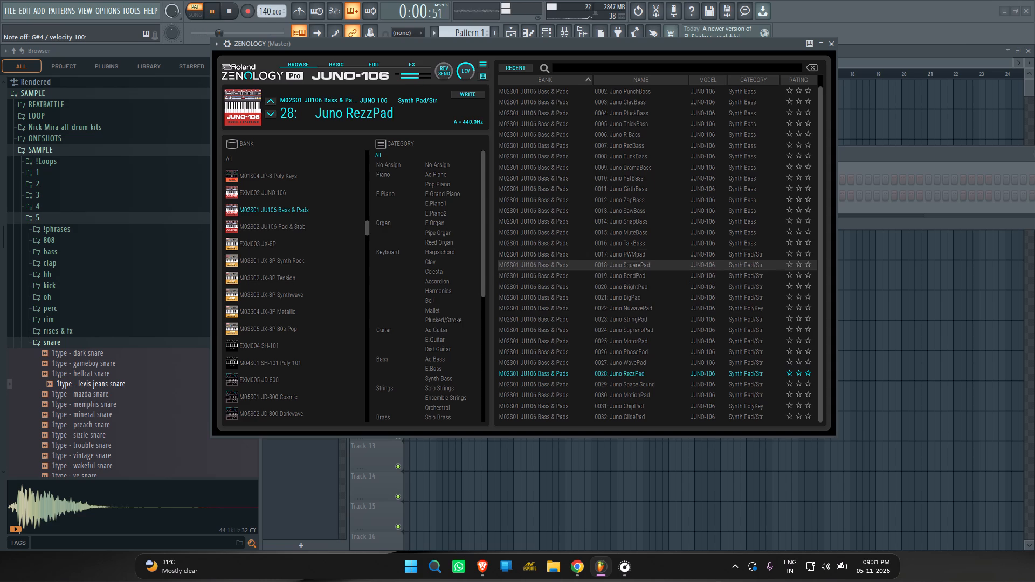
Switch to the M02S02 JU106 Pad & Stab bank.
click(284, 234)
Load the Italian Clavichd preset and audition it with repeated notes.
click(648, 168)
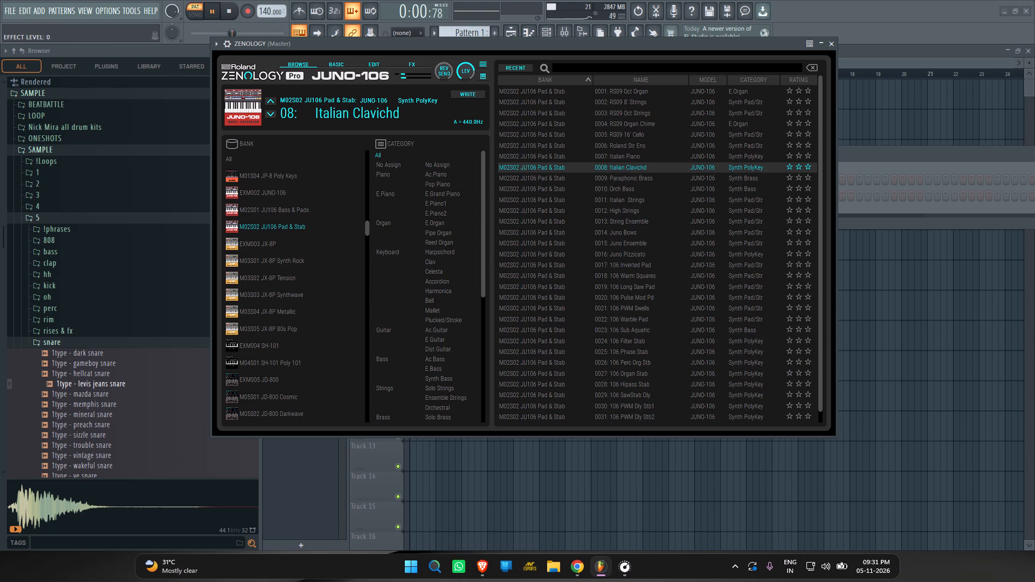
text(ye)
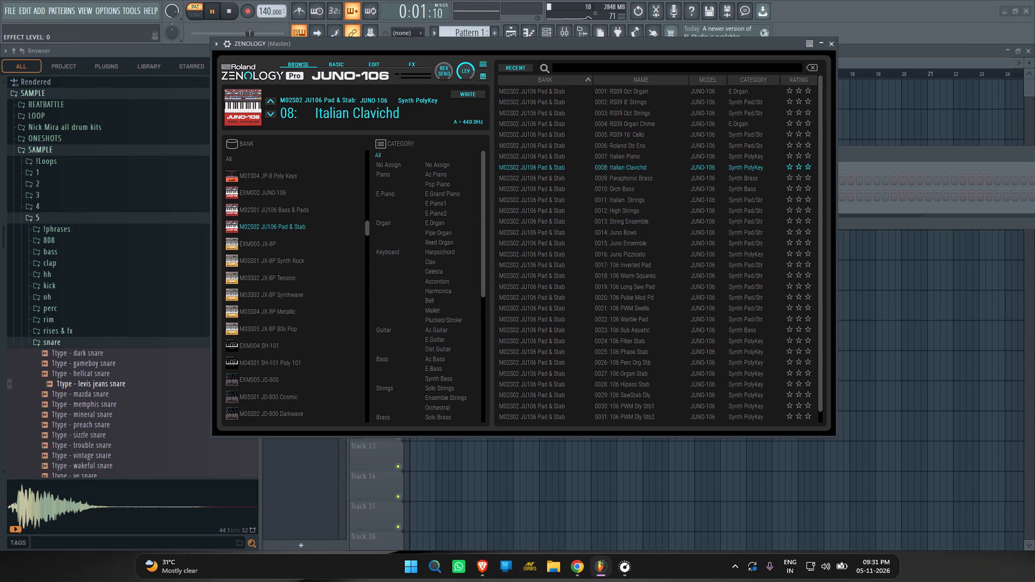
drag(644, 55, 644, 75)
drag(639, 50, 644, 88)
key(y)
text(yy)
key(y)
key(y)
Load the String Ensemble preset and audition it with repeated notes and a short phrase.
click(693, 258)
key(y)
key(y)
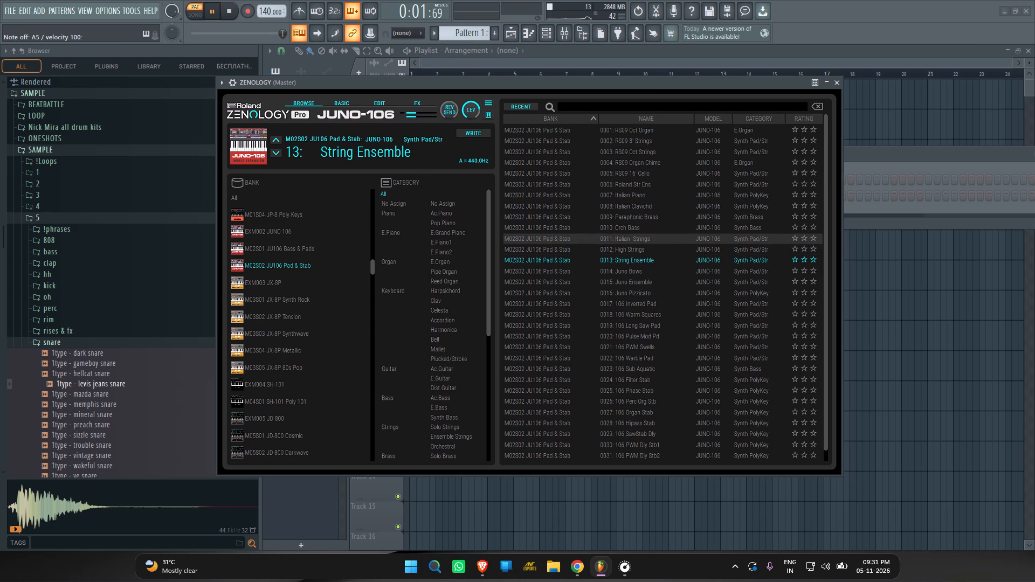
key(y)
drag(652, 87, 659, 100)
key(y)
text(etry)
key(t)
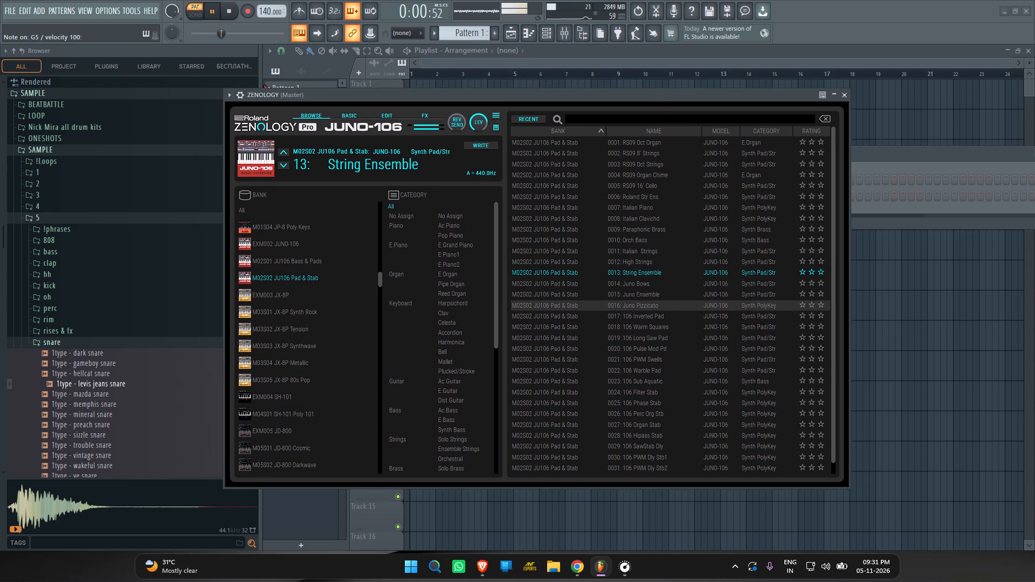
Close the synth window, place a C#6 note at the start of bar 1 in ZENOLOGY's piano roll, and play it back.
click(845, 96)
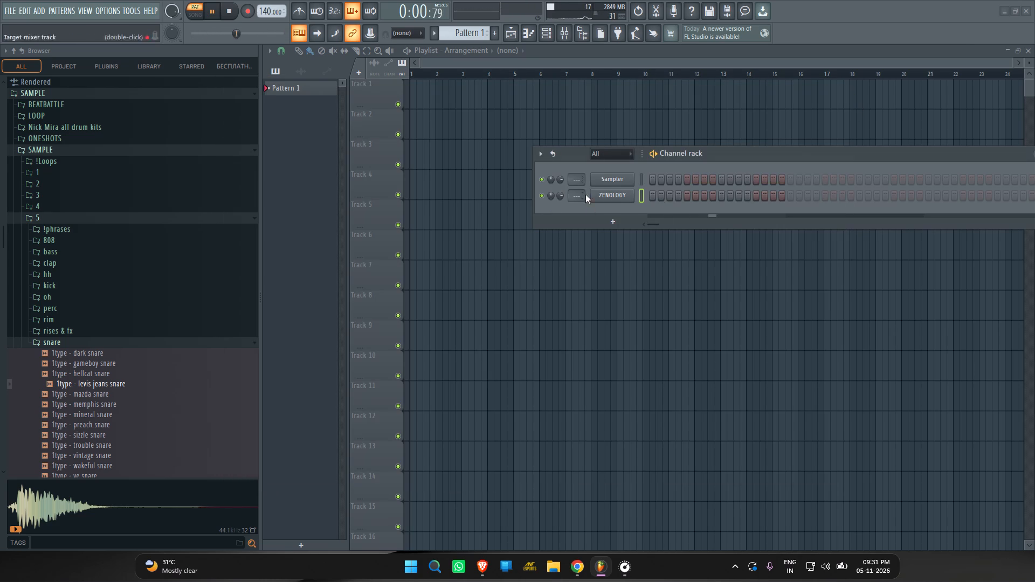
right_click(619, 193)
click(640, 193)
click(384, 260)
drag(392, 258, 365, 263)
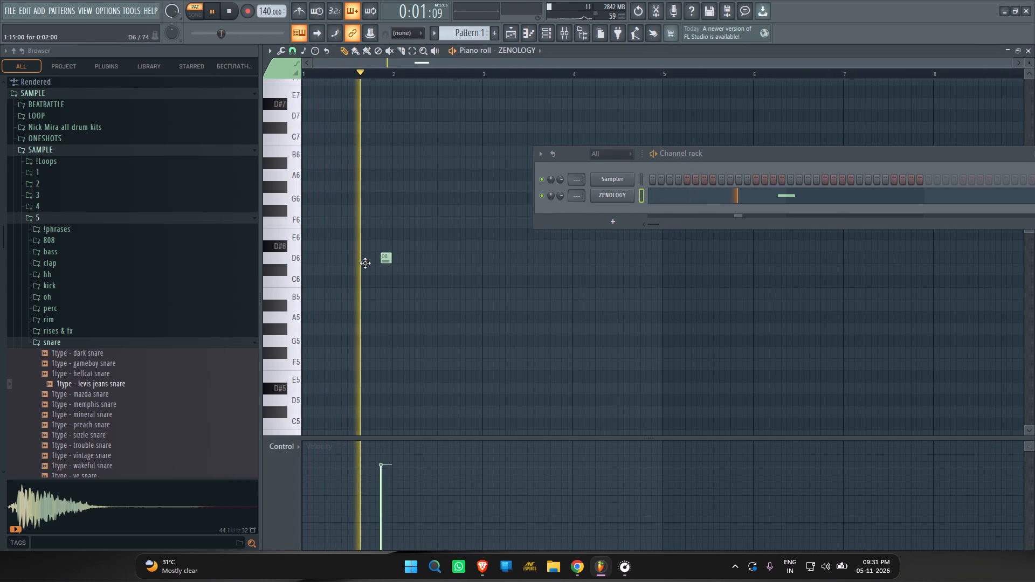
drag(365, 263, 218, 268)
key(space)
key(space)
key(space)
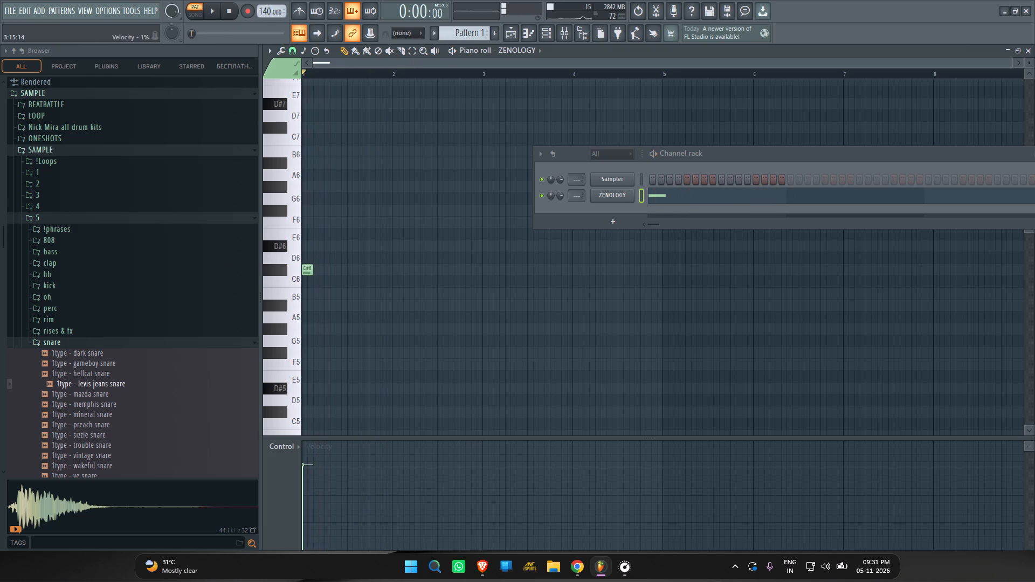
key(space)
key(space)
Lower the system volume and play the pattern briefly to check the level.
click(811, 567)
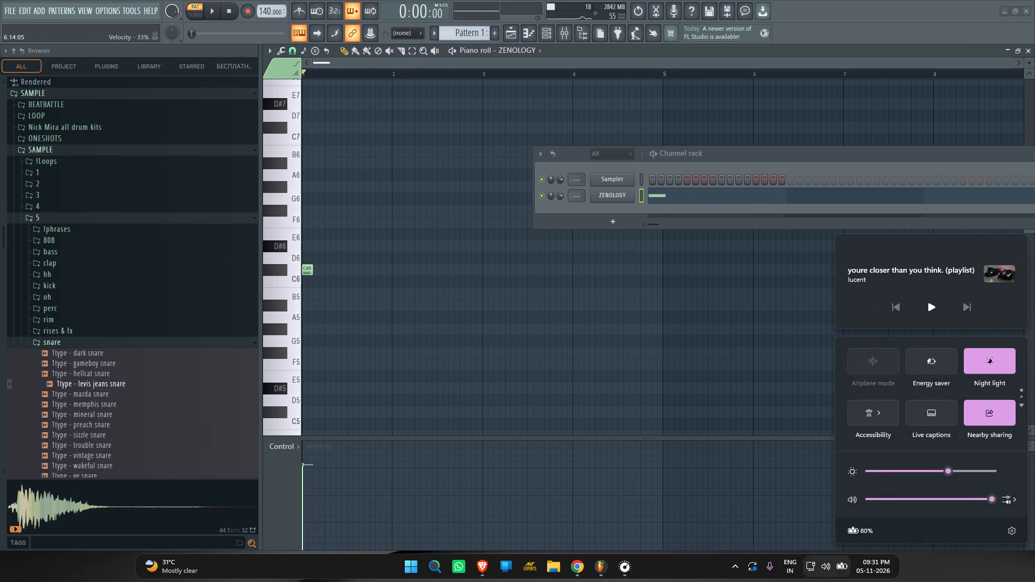
click(899, 492)
click(832, 571)
key(space)
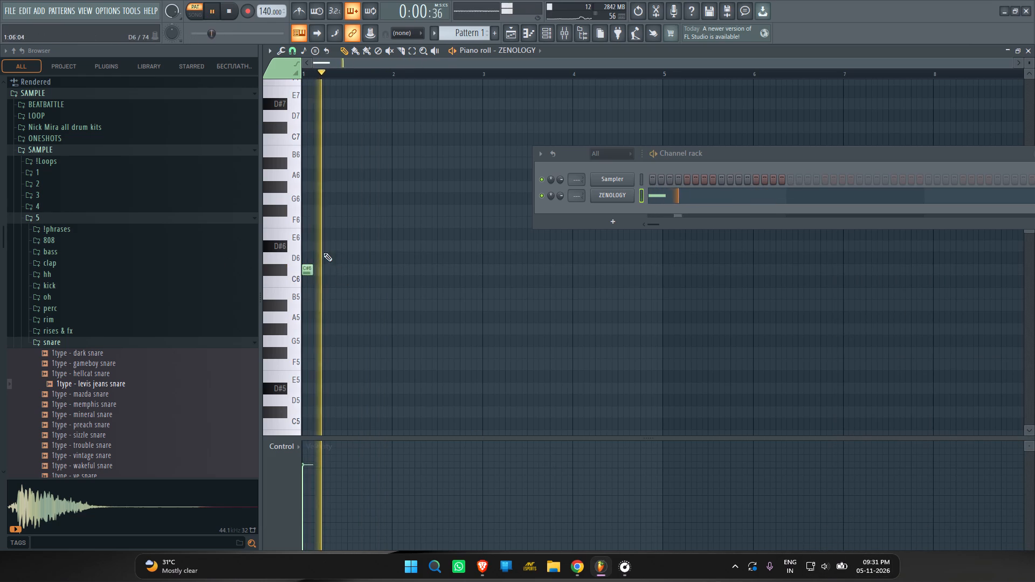
key(space)
Stack F6 and G#6 notes above the C#6 note at the start of bar 1 and play the chord.
click(308, 237)
drag(308, 236, 294, 219)
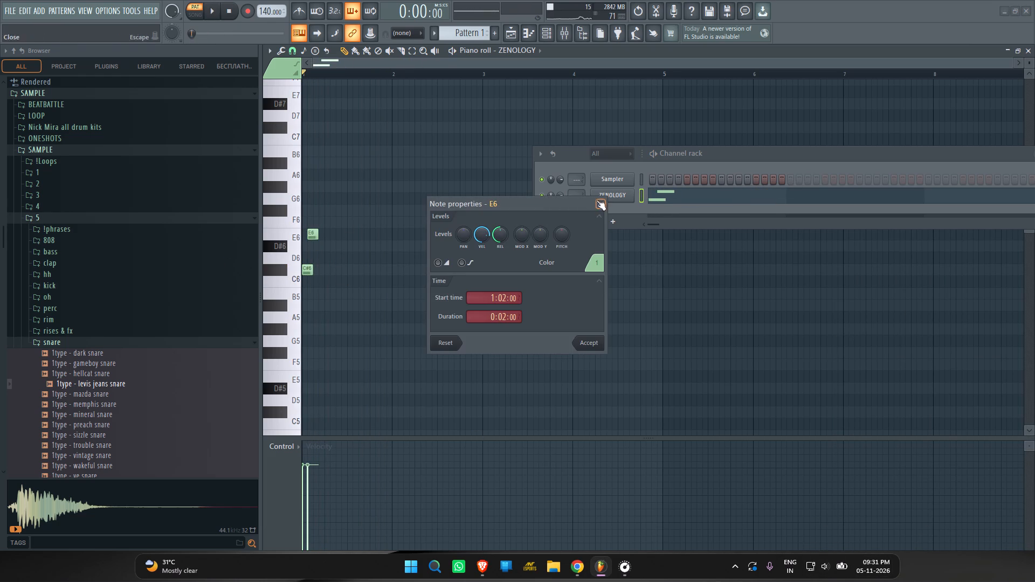
click(596, 200)
drag(314, 234, 301, 217)
click(310, 189)
drag(312, 188, 280, 187)
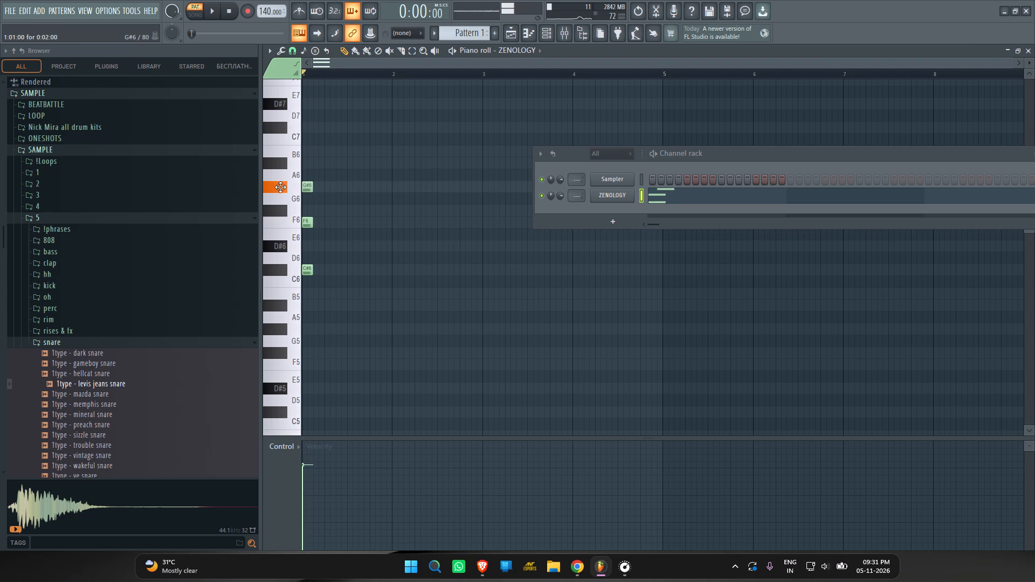
drag(280, 187, 279, 186)
key(space)
key(space)
key(space)
key(space)
Duplicate the three-note chord onto beats 2 and 3 of bar 1 and play the pattern.
ctrl+drag(328, 179, 327, 213)
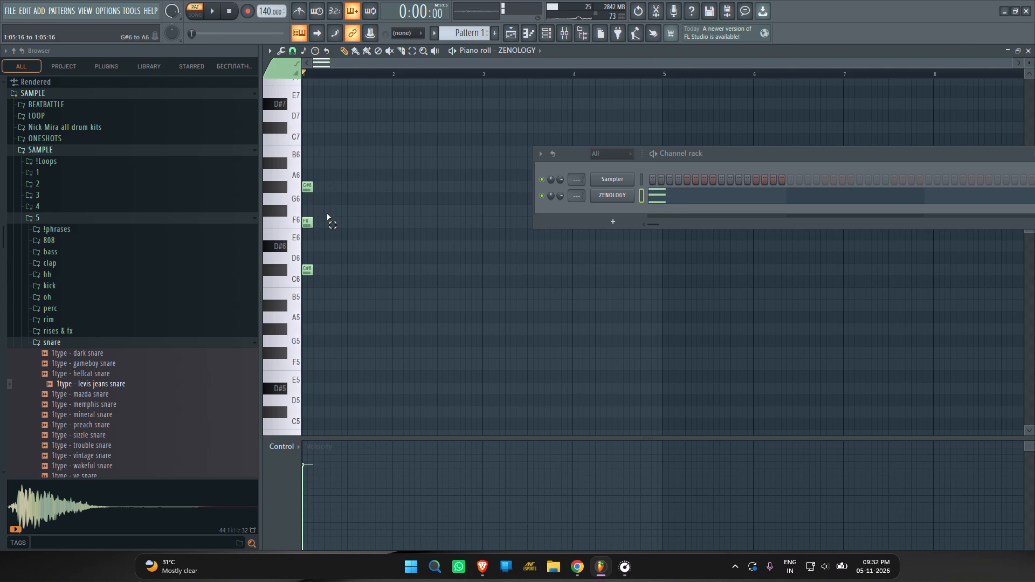
ctrl+drag(327, 213, 272, 311)
shift+drag(307, 186, 330, 192)
shift+drag(331, 188, 354, 194)
key(space)
right_click(410, 168)
key(space)
key(space)
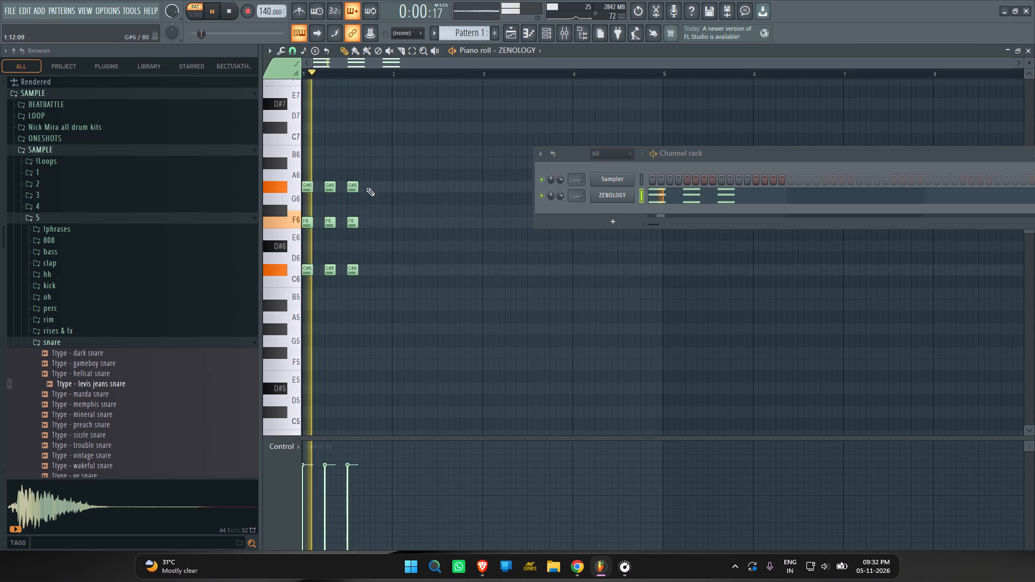
key(space)
Lower the middle F6 note of all three chords to E6, trying D#6 on the way, and play the result.
drag(368, 211, 287, 232)
right_click(303, 216)
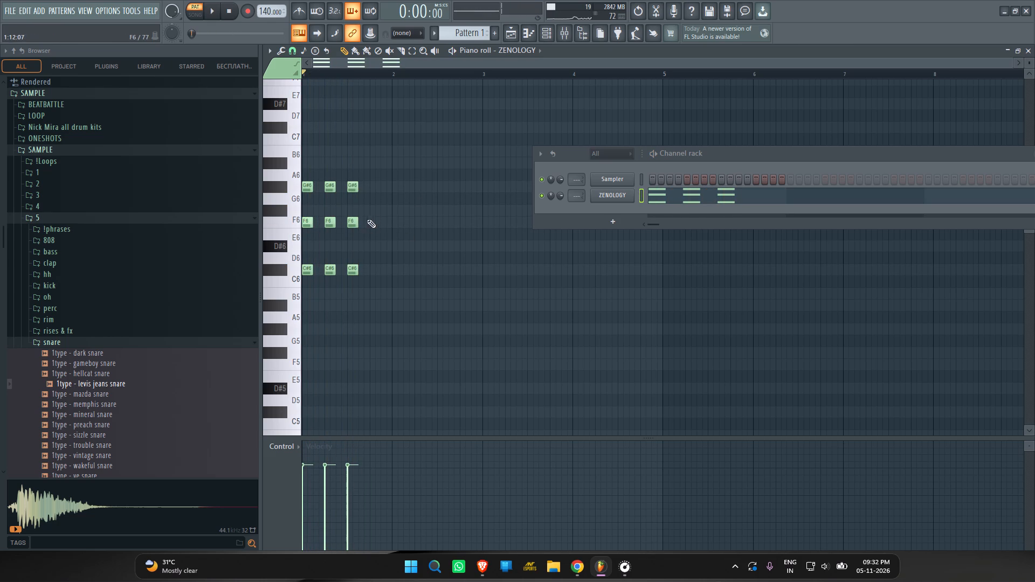
ctrl+drag(371, 212, 320, 242)
ctrl+drag(379, 209, 293, 246)
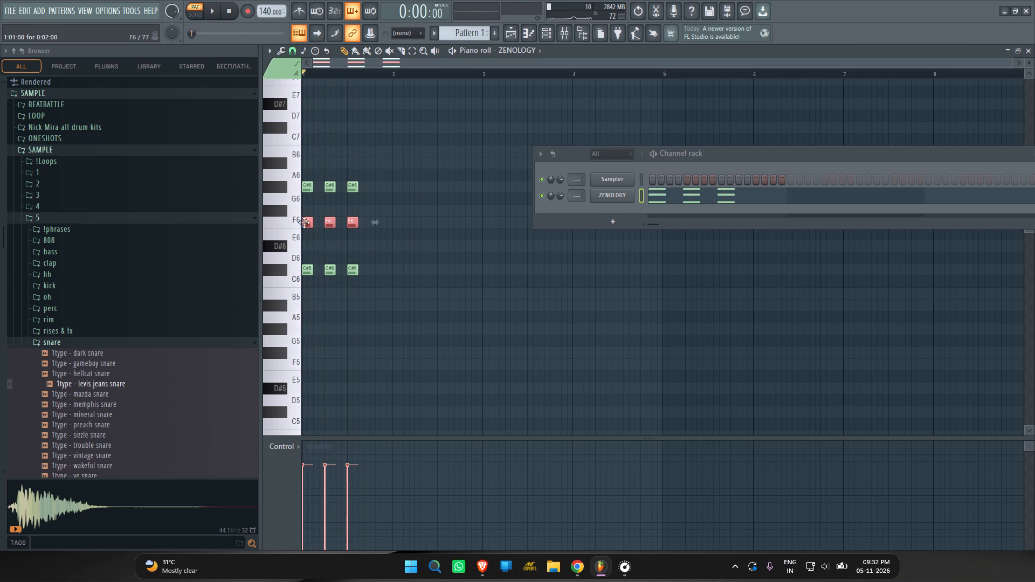
drag(306, 223, 303, 251)
key(space)
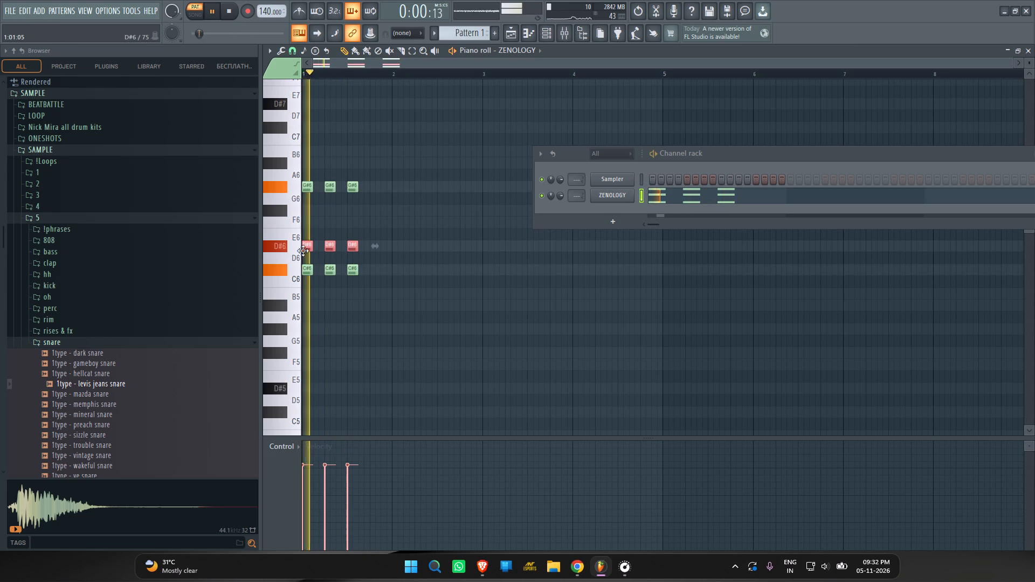
drag(303, 251, 298, 223)
right_click(398, 205)
key(space)
key(space)
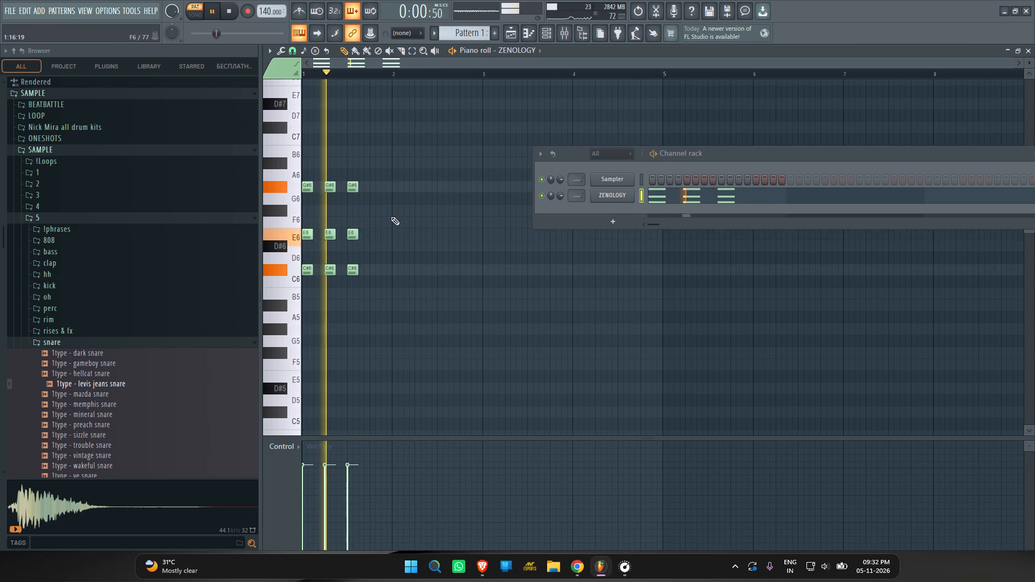
key(space)
Duplicate the three bar 1 chords into bar 2 and play the pattern.
ctrl+drag(370, 174, 274, 296)
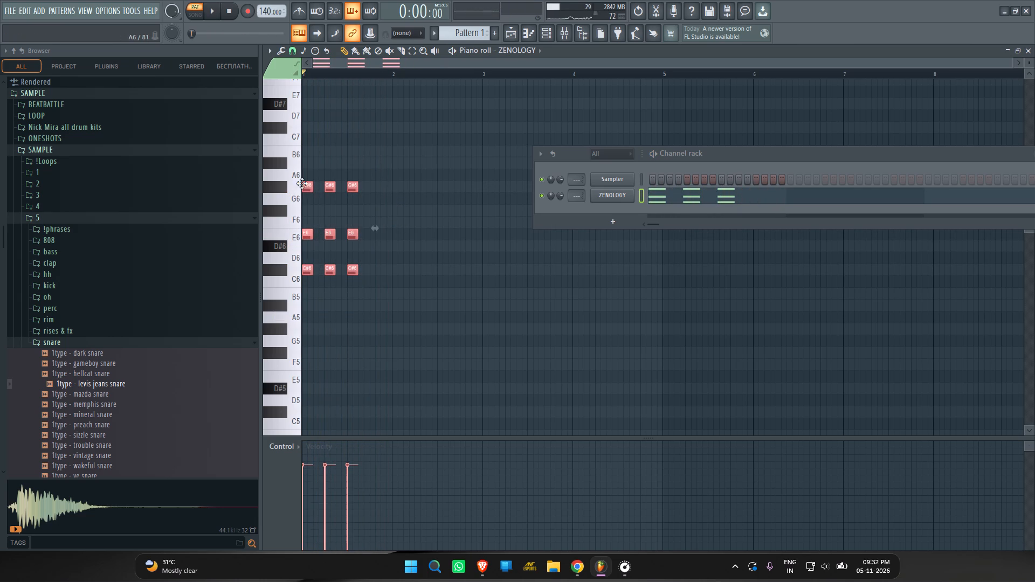
shift+drag(307, 185, 398, 197)
key(space)
right_click(406, 157)
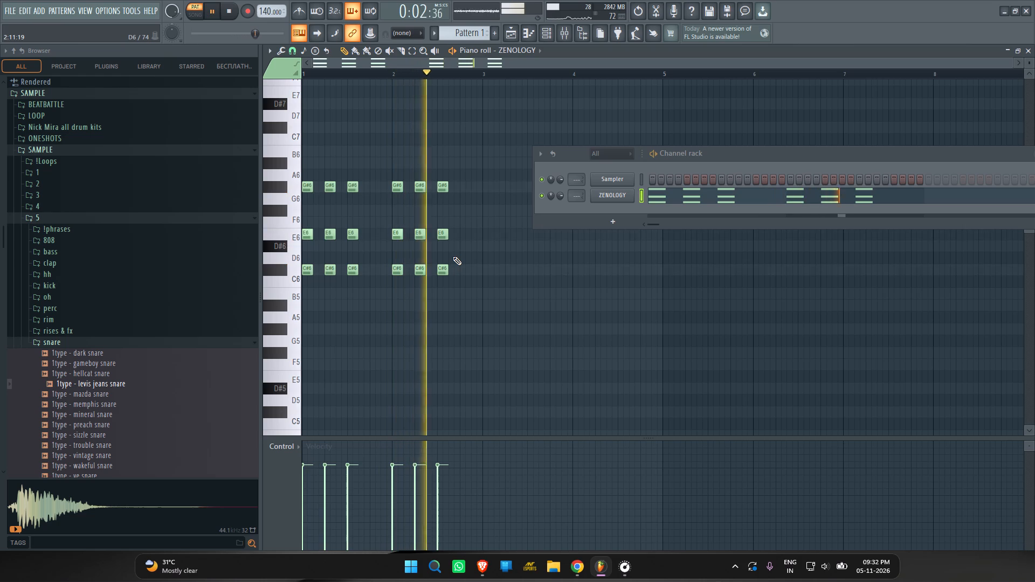
key(space)
Add a single F6 note on beat 4 of bar 2, play the pattern and move the channel rack clear of the notes.
click(458, 217)
key(space)
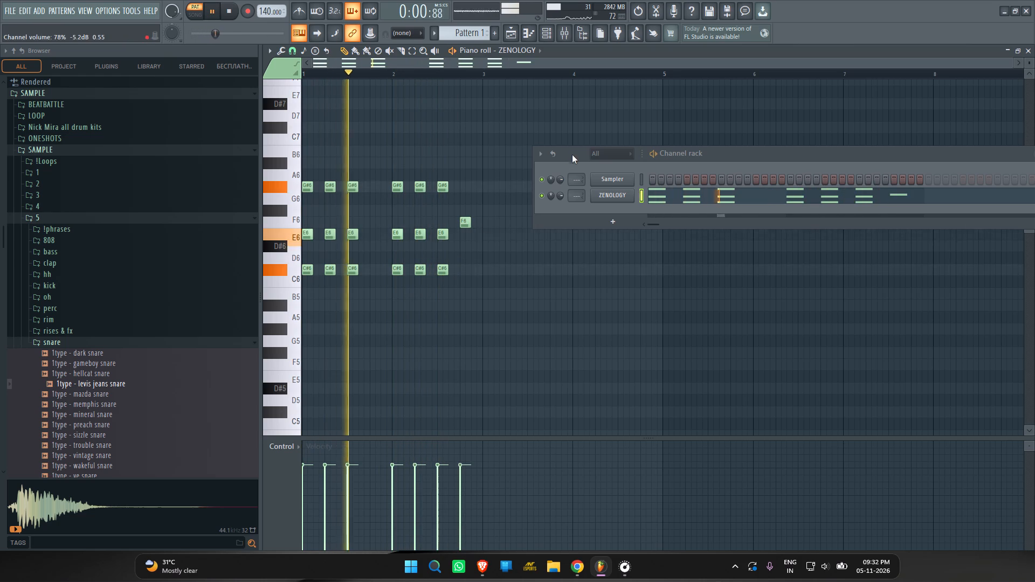
drag(572, 155, 610, 115)
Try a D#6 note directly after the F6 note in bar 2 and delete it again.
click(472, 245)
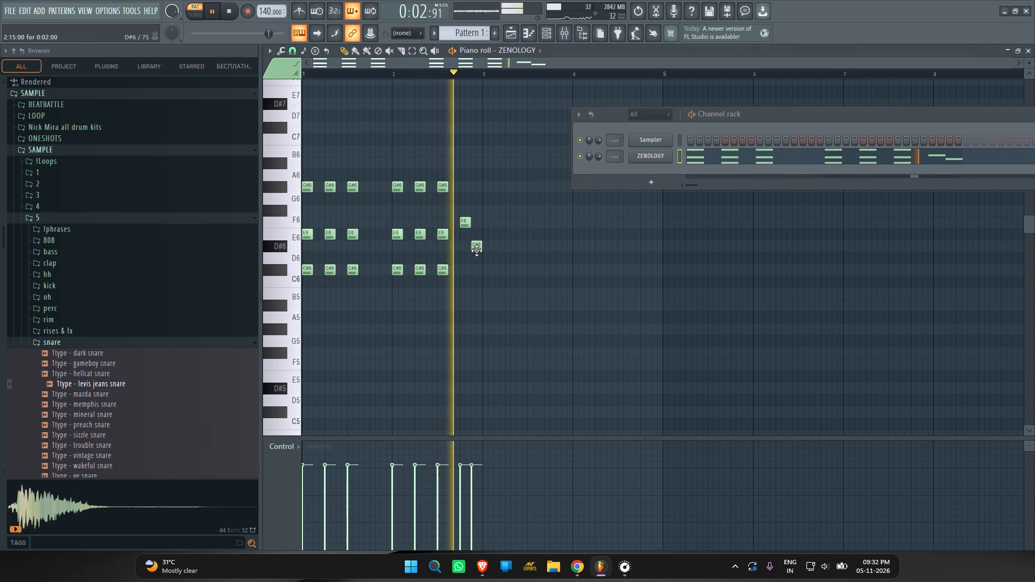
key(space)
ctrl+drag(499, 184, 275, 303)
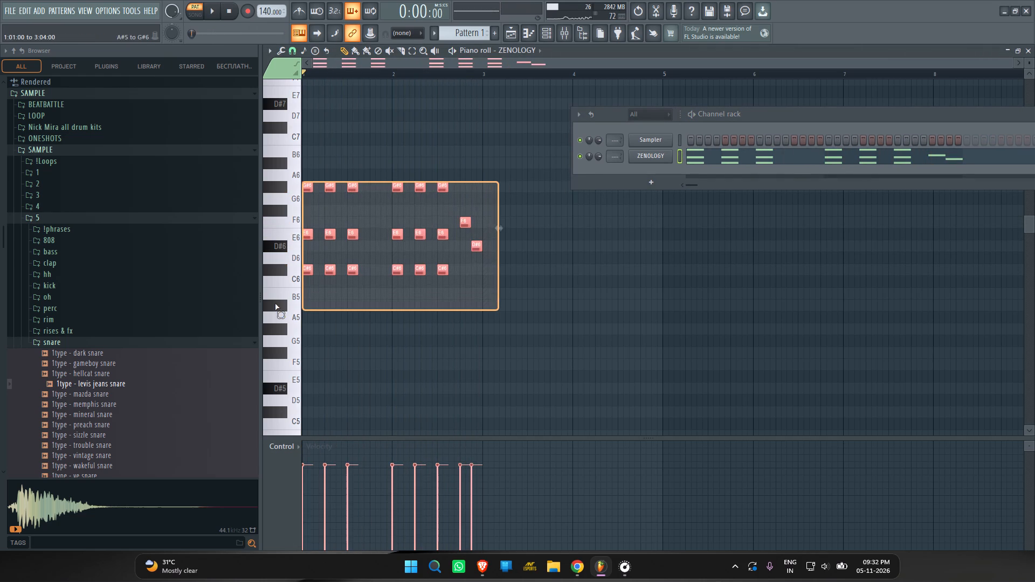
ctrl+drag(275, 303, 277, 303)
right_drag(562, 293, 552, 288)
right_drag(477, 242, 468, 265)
Duplicate all notes of bars 1–2 into bars 3–4, transposed down so the chords are A5, C6 and E6, during playback.
ctrl+drag(493, 156, 178, 342)
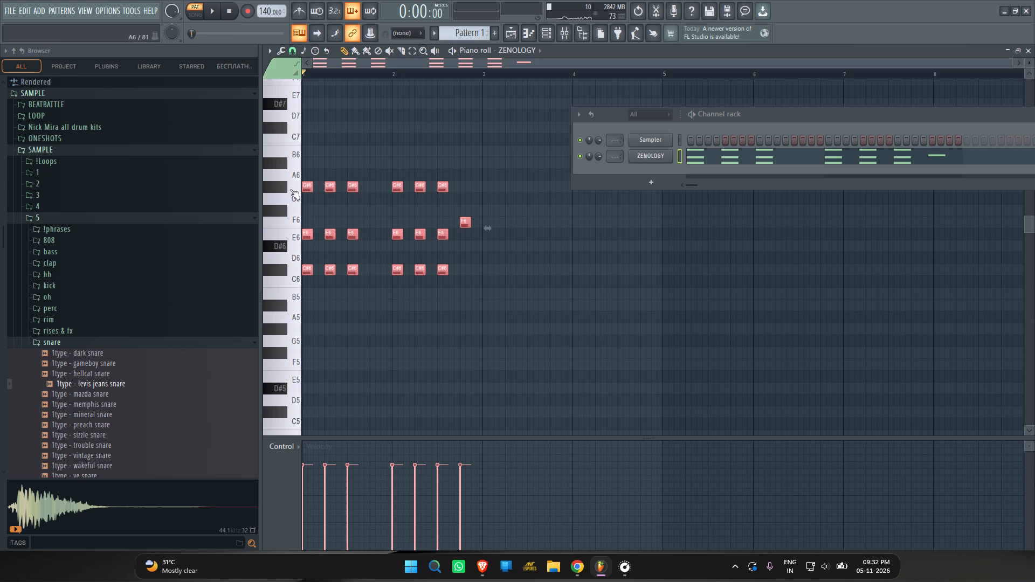
shift+drag(308, 188, 498, 259)
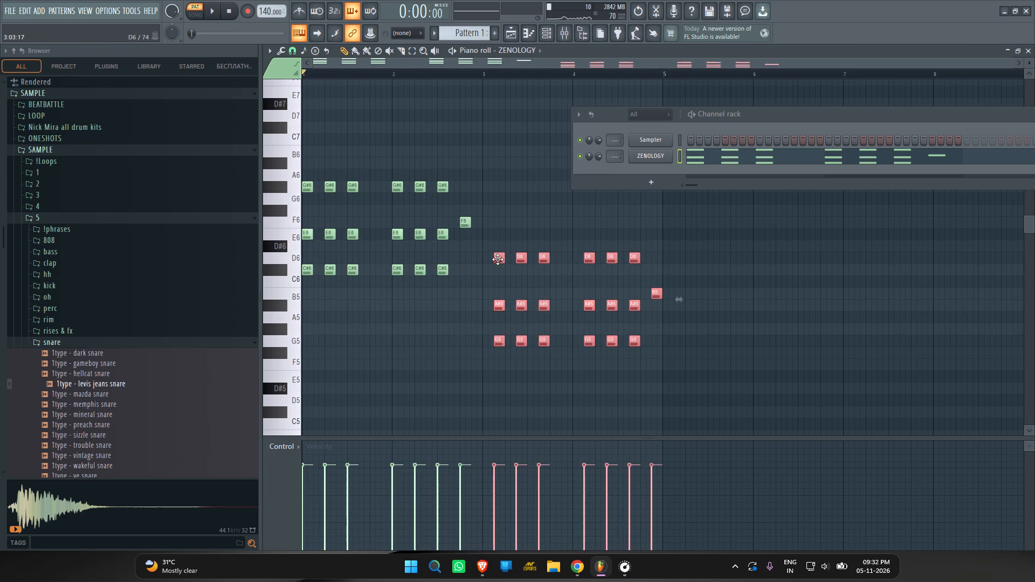
shift+drag(498, 259, 488, 245)
key(space)
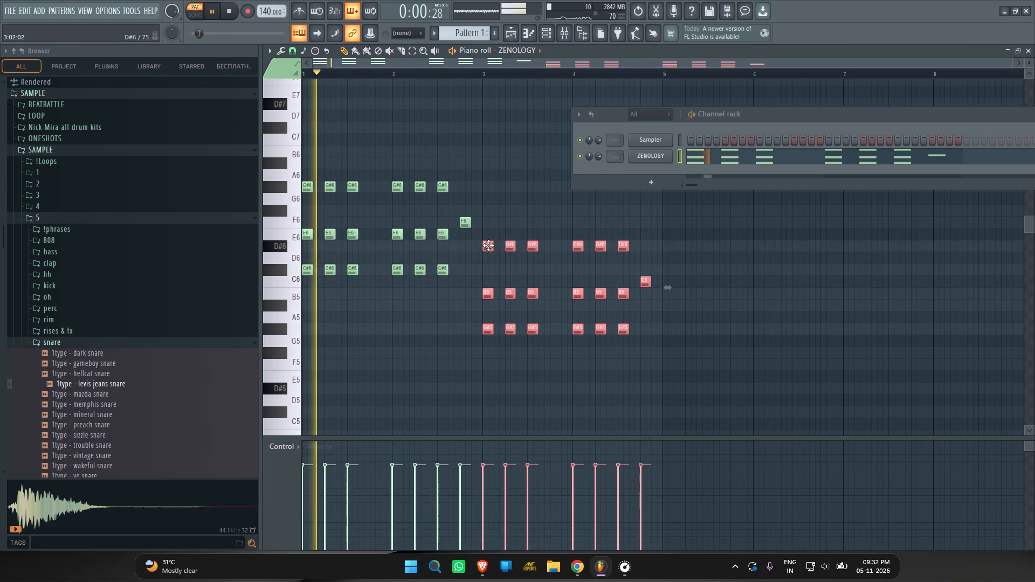
shift+drag(488, 245, 488, 233)
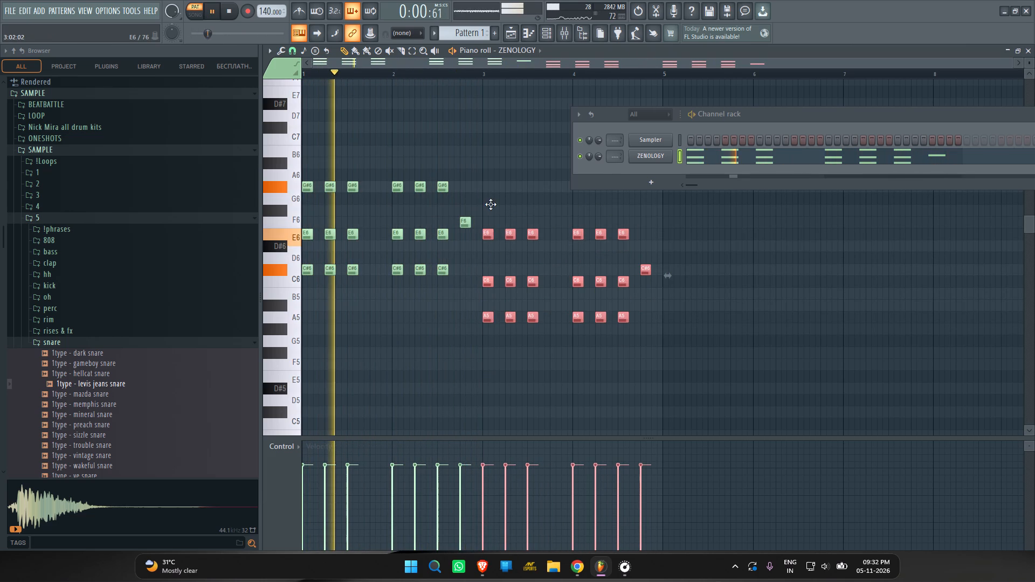
right_click(491, 204)
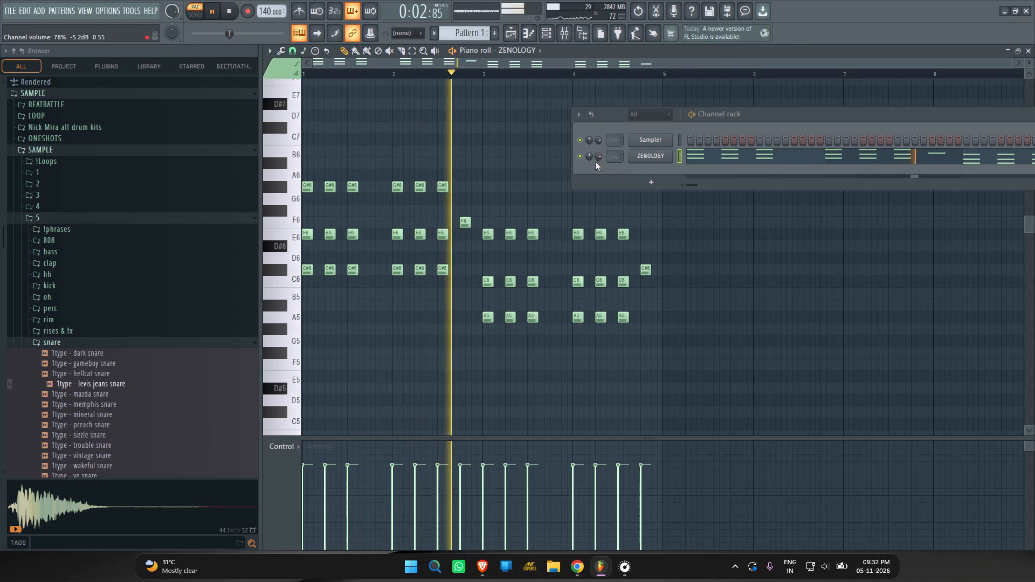
Raise the ZENOLOGY channel volume to 100%.
drag(596, 161, 596, 105)
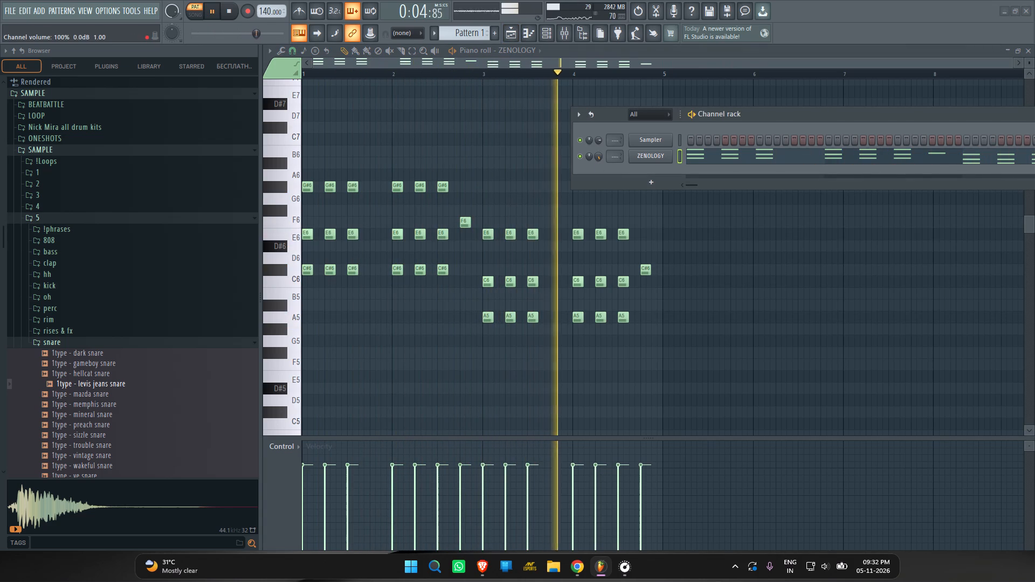
drag(596, 105, 599, 53)
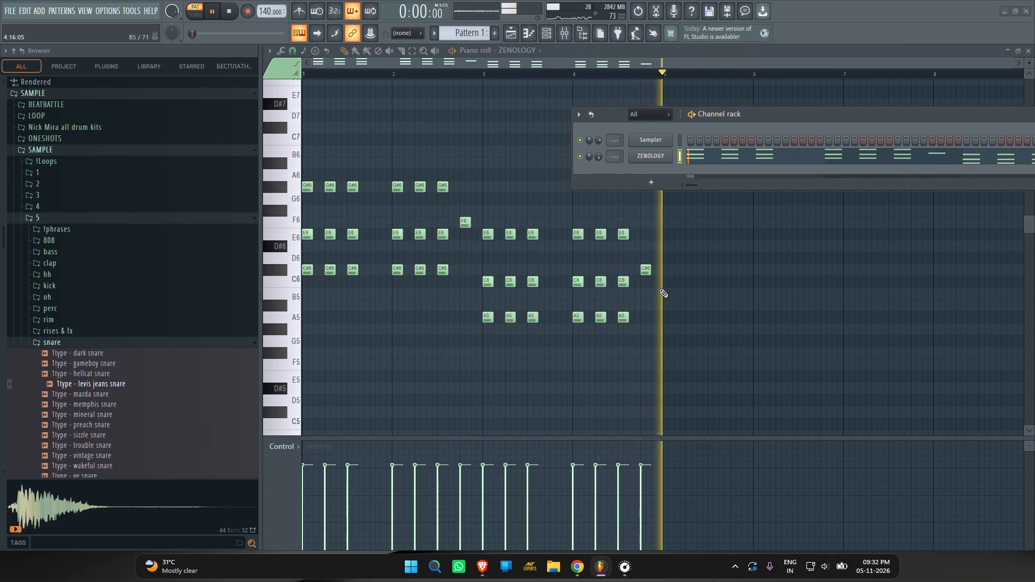
Cut the notes of bars 3–4 out of the piano roll together with the chord notes caught at the end of bar 2.
ctrl+drag(664, 228, 428, 394)
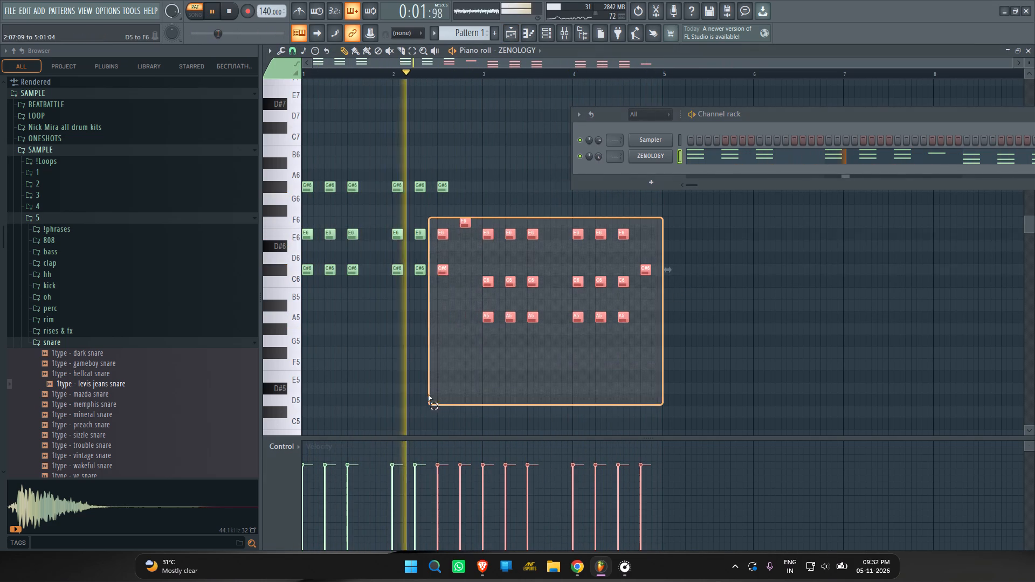
ctrl+drag(428, 394, 487, 385)
key(ctrl+x)
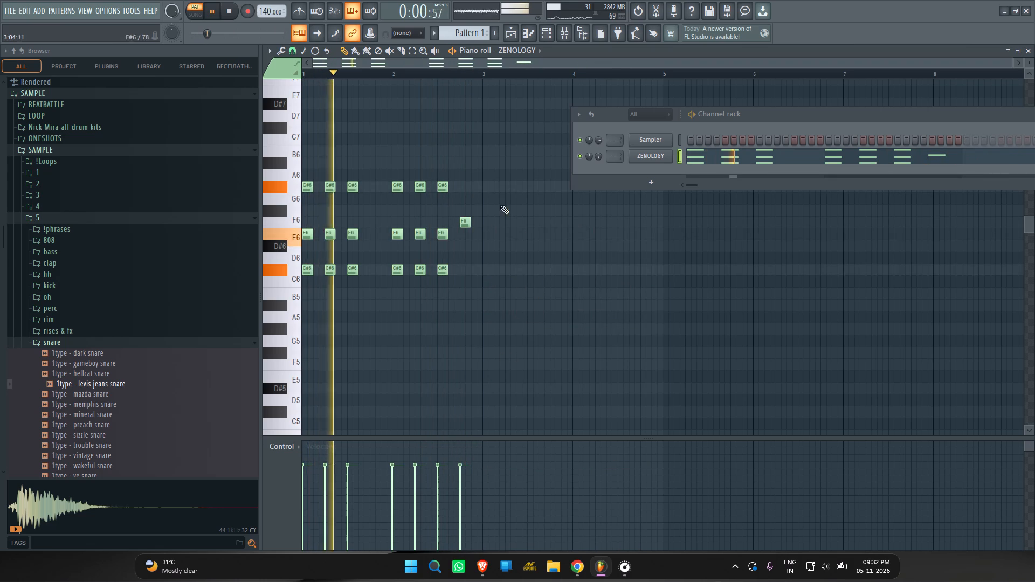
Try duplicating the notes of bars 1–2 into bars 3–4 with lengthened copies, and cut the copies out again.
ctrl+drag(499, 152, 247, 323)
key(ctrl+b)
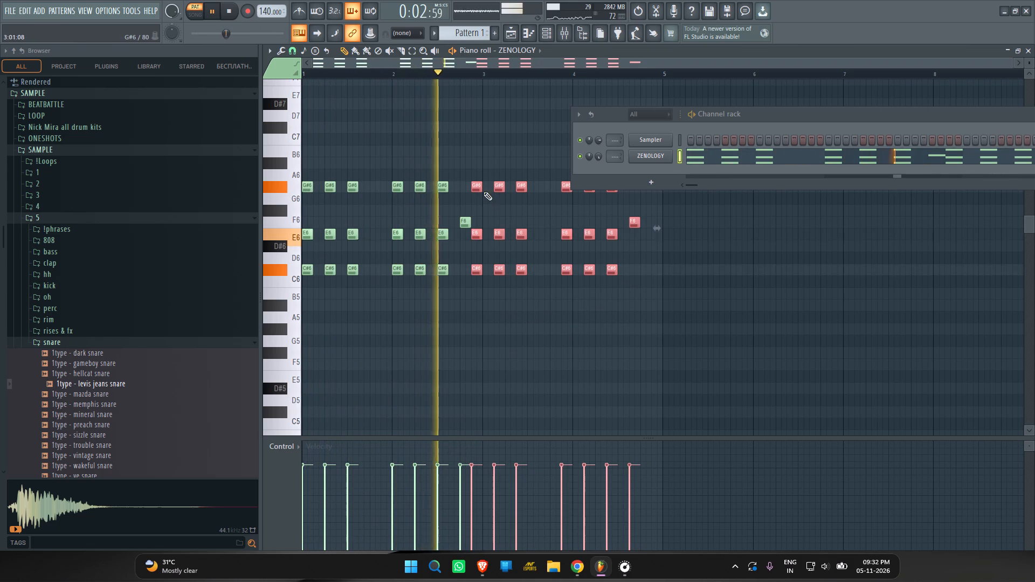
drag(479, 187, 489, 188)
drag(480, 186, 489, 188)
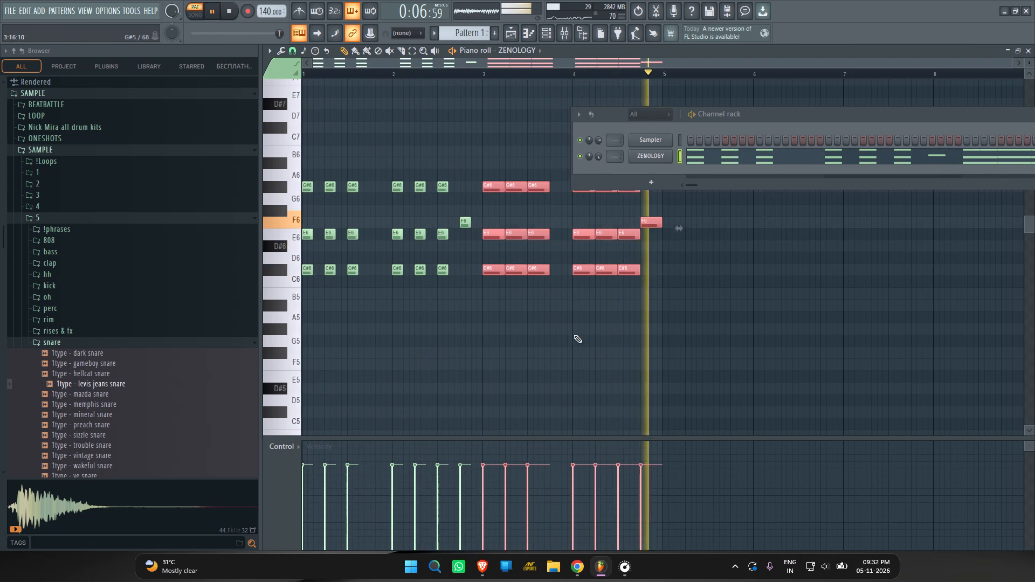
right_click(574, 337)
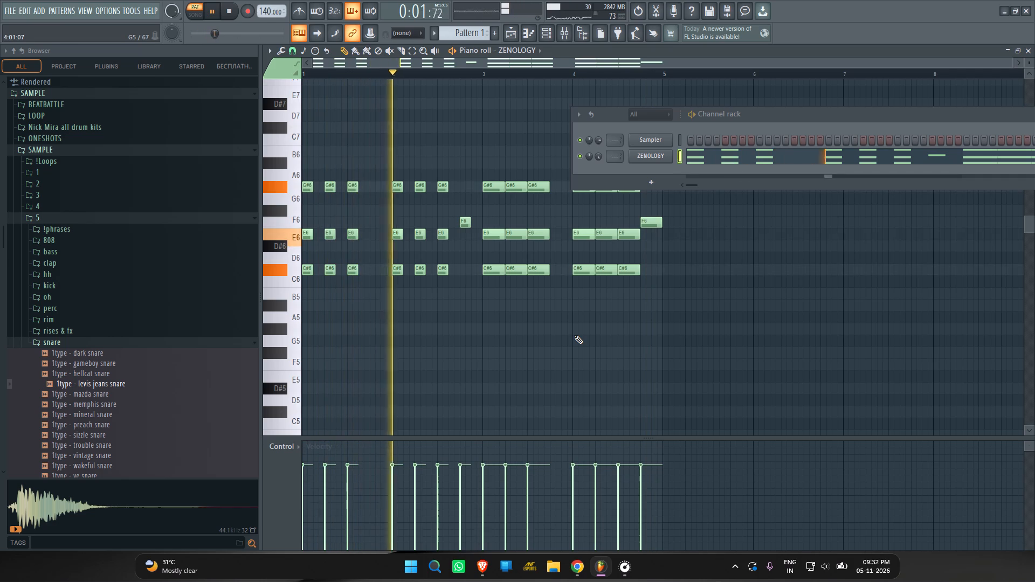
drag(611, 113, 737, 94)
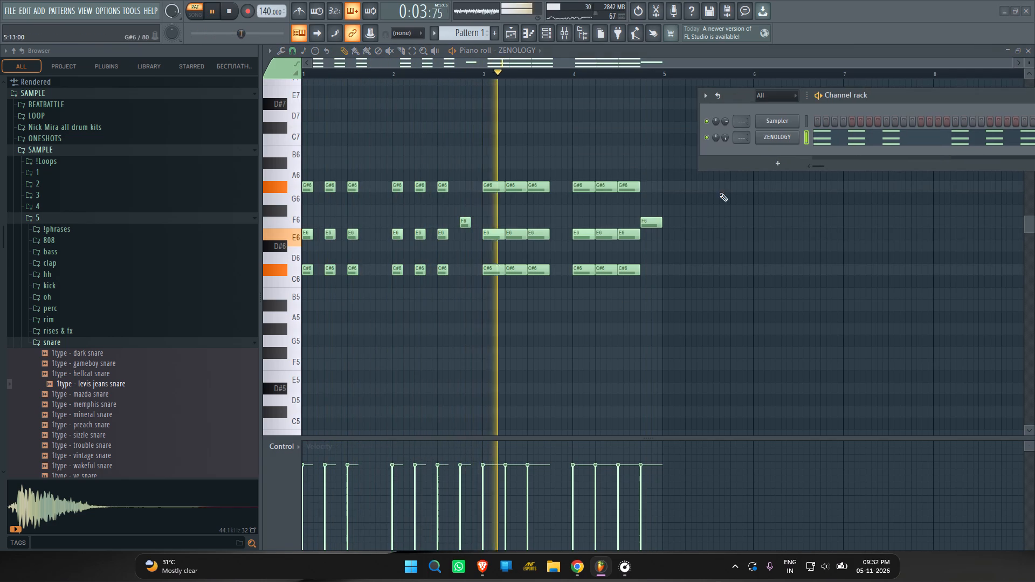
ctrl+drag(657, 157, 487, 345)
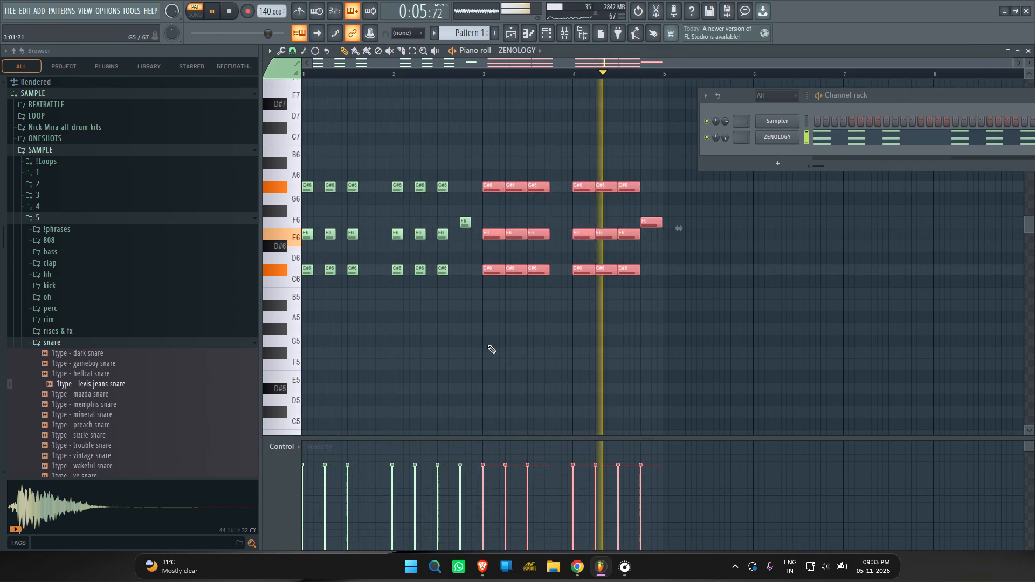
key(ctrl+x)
Duplicate all notes of bars 1–2 into bars 3–4 at the same pitches, stop playback and clear the selection.
ctrl+drag(539, 150, 277, 310)
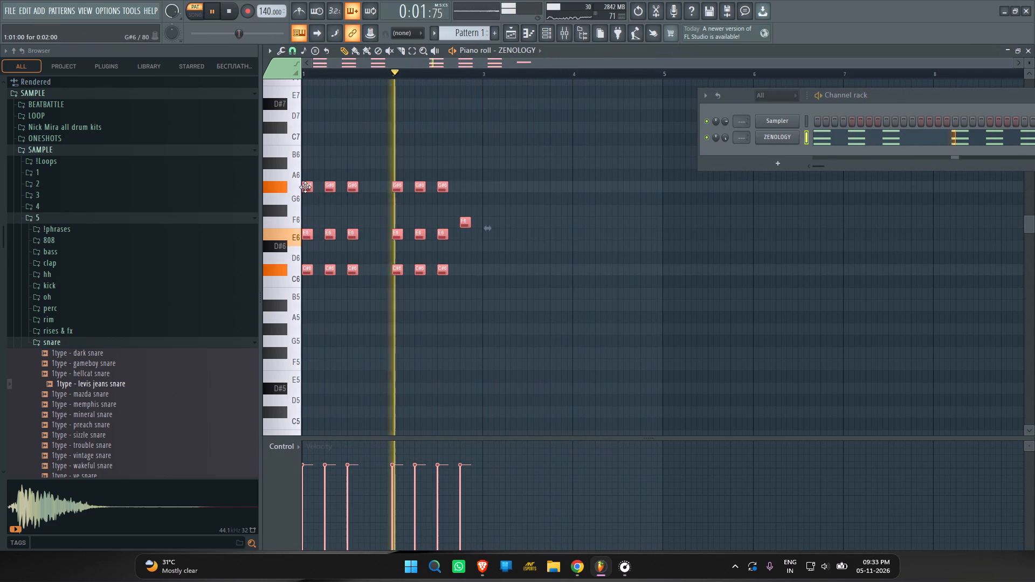
shift+drag(306, 187, 489, 182)
key(space)
right_click(494, 161)
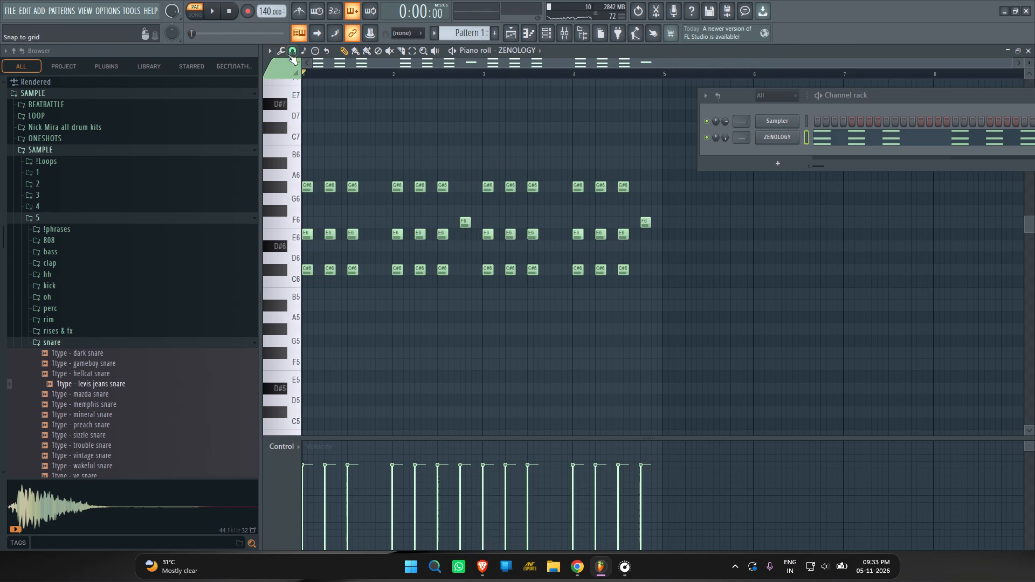
Set the piano roll scale highlighting to Minor Polymode, trying Minor Neapolitan first.
click(273, 56)
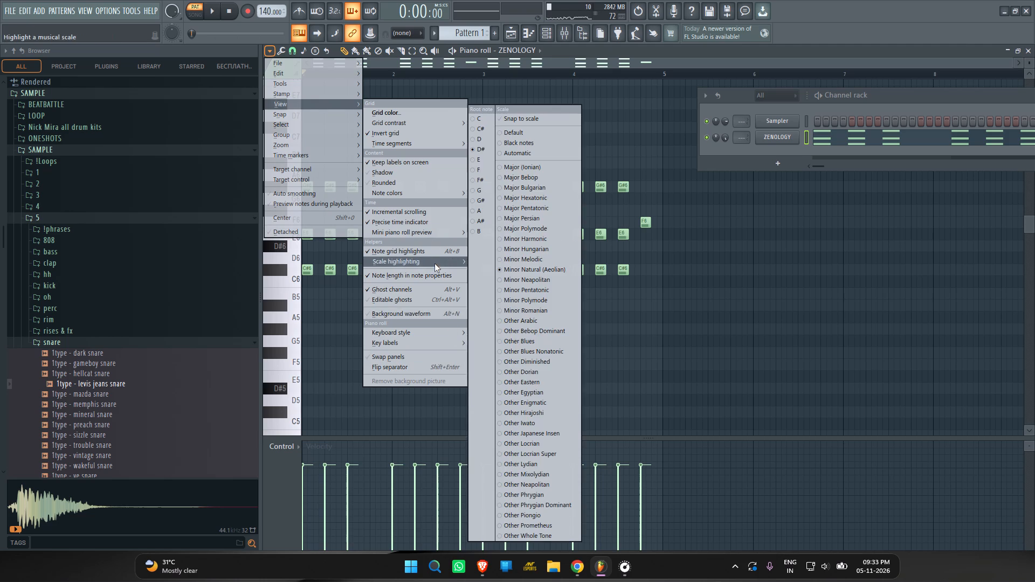
right_click(533, 281)
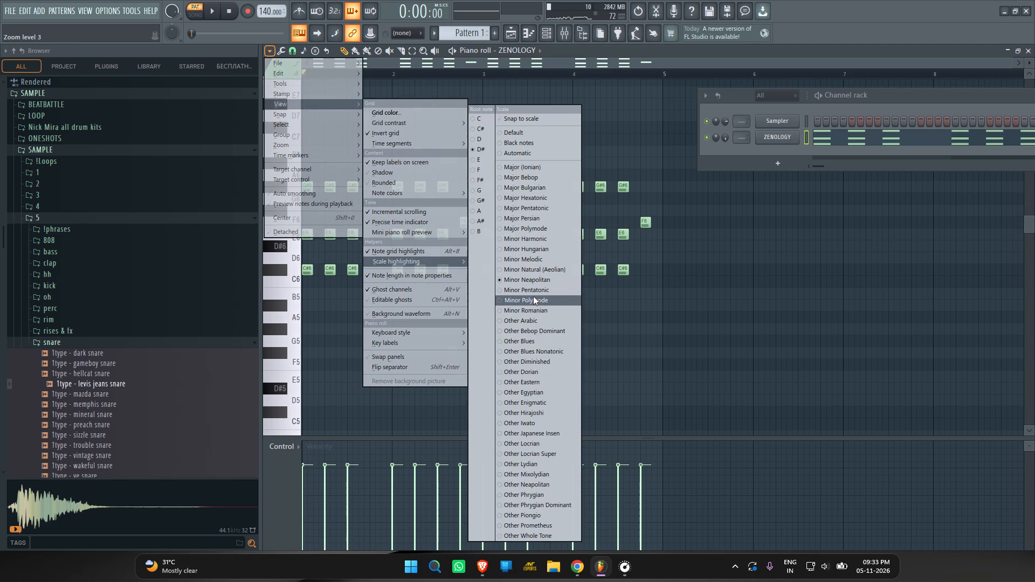
right_click(533, 298)
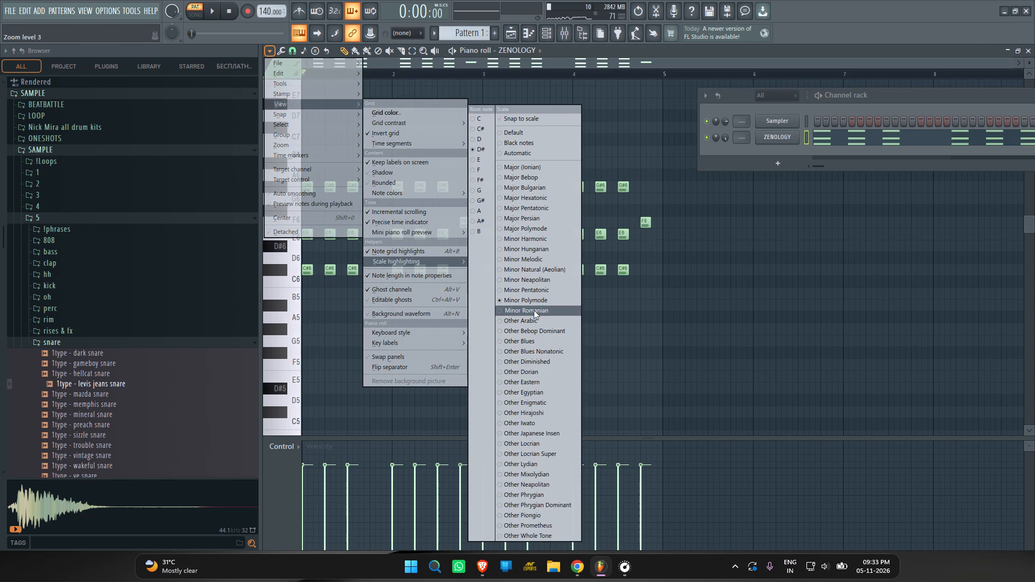
click(753, 228)
right_drag(764, 218, 762, 256)
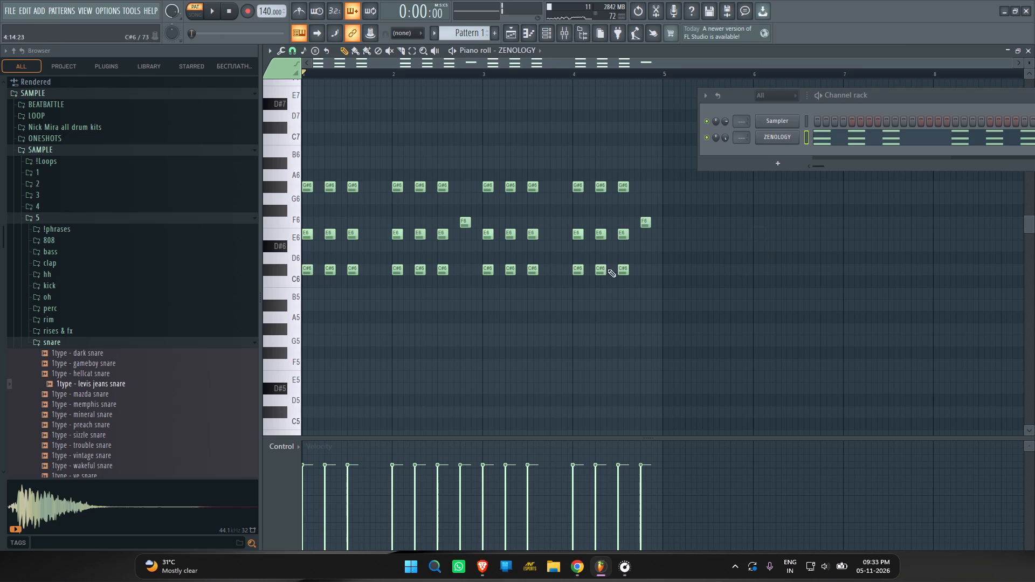
Add a second ZENOLOGY instrument channel to the channel rack.
click(783, 165)
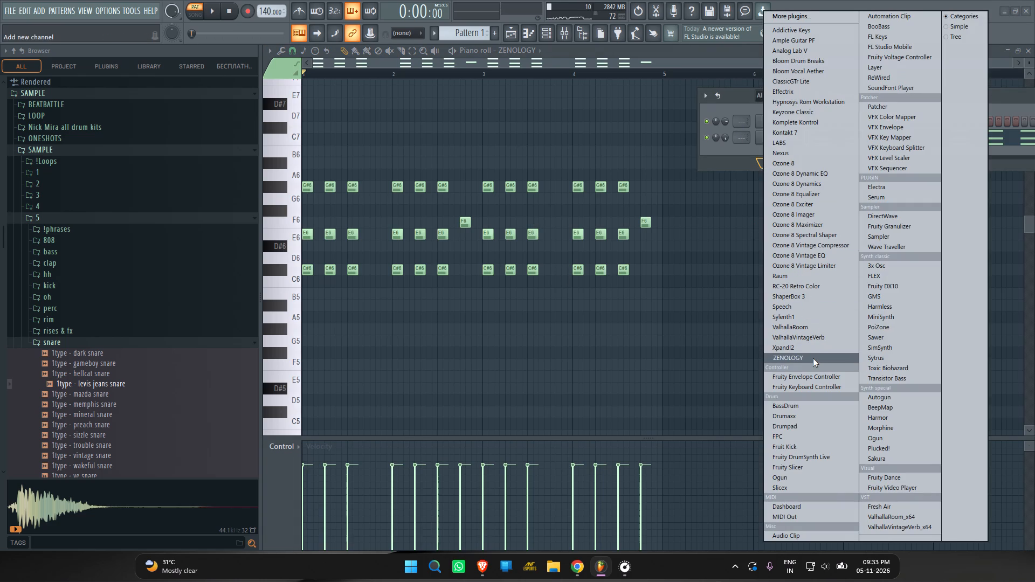
click(818, 358)
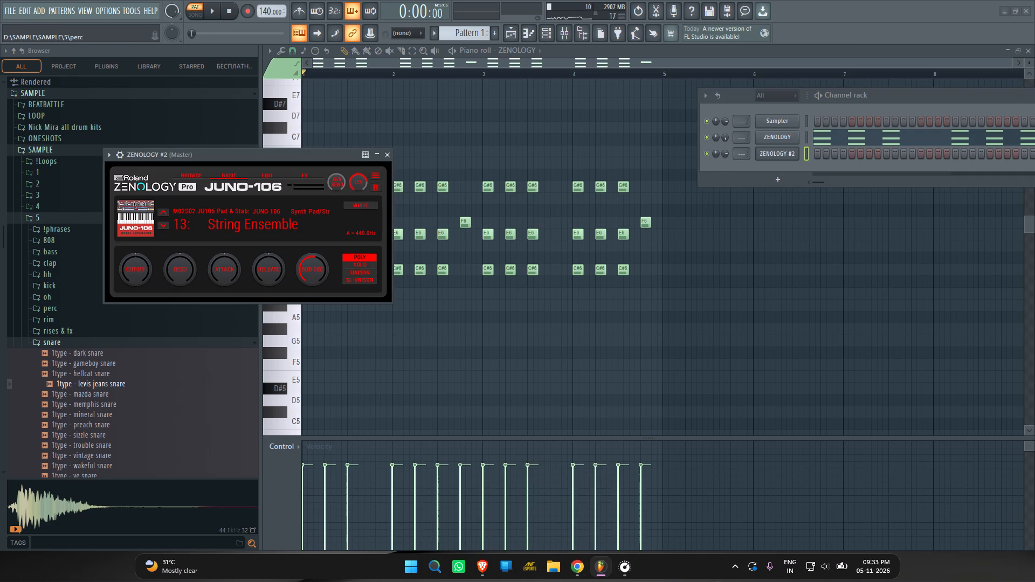
Audition the String Ensemble preset by playing notes on the new ZENOLOGY, moving its window aside.
drag(226, 154, 337, 109)
key(space)
key(d)
key(t)
key(w)
key(t)
drag(261, 148, 369, 133)
key(t)
key(w)
key(e)
key(t)
key(space)
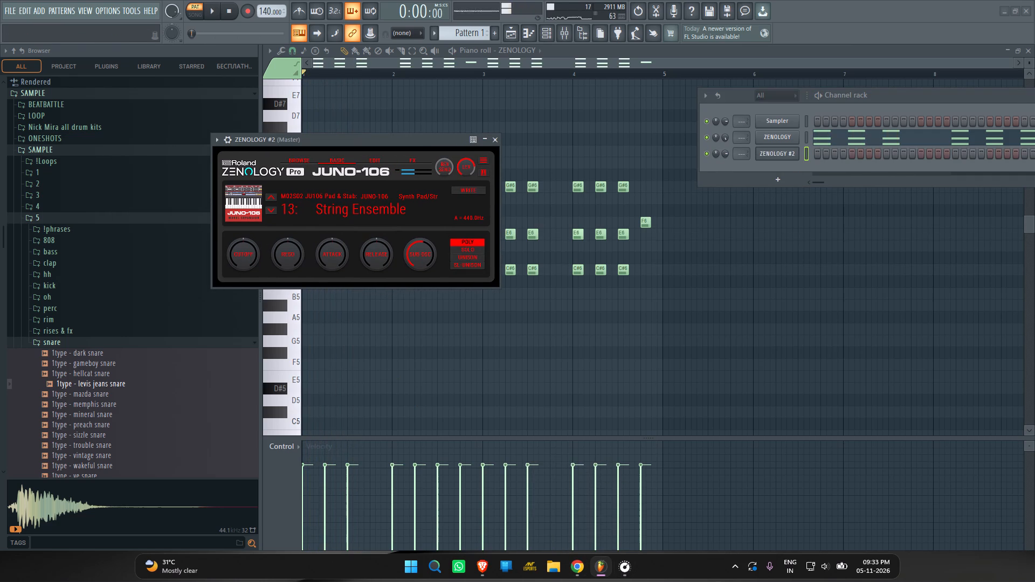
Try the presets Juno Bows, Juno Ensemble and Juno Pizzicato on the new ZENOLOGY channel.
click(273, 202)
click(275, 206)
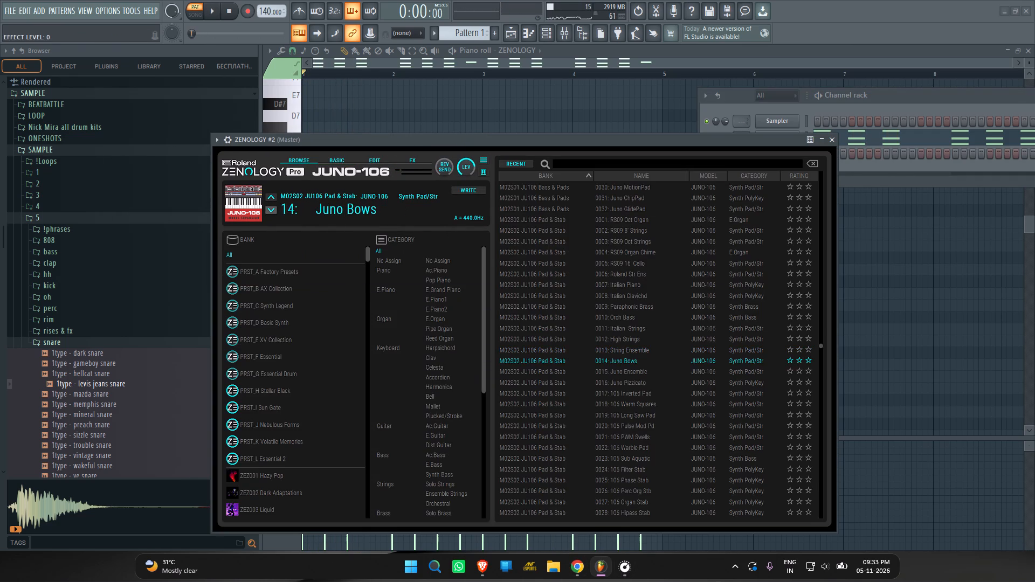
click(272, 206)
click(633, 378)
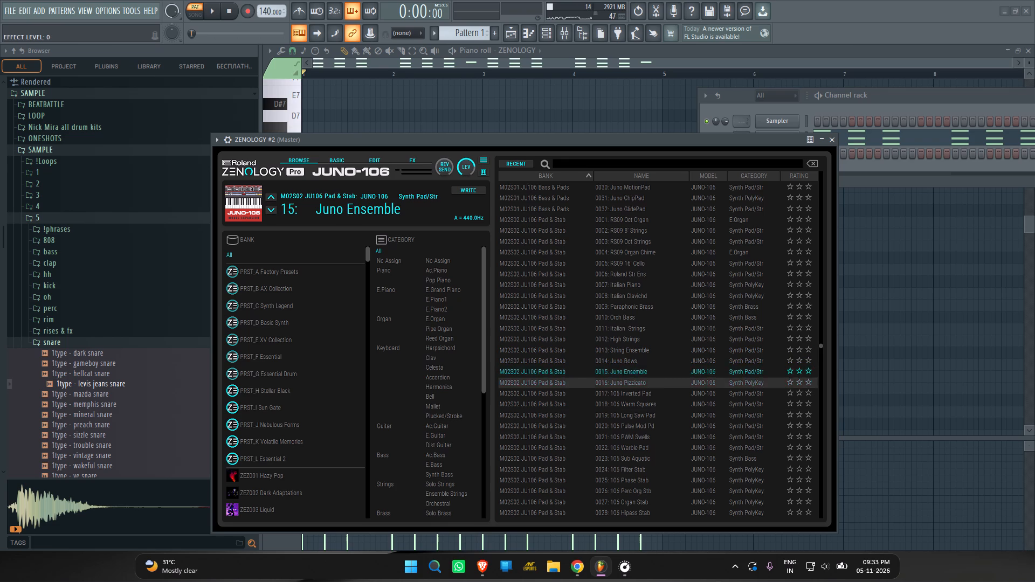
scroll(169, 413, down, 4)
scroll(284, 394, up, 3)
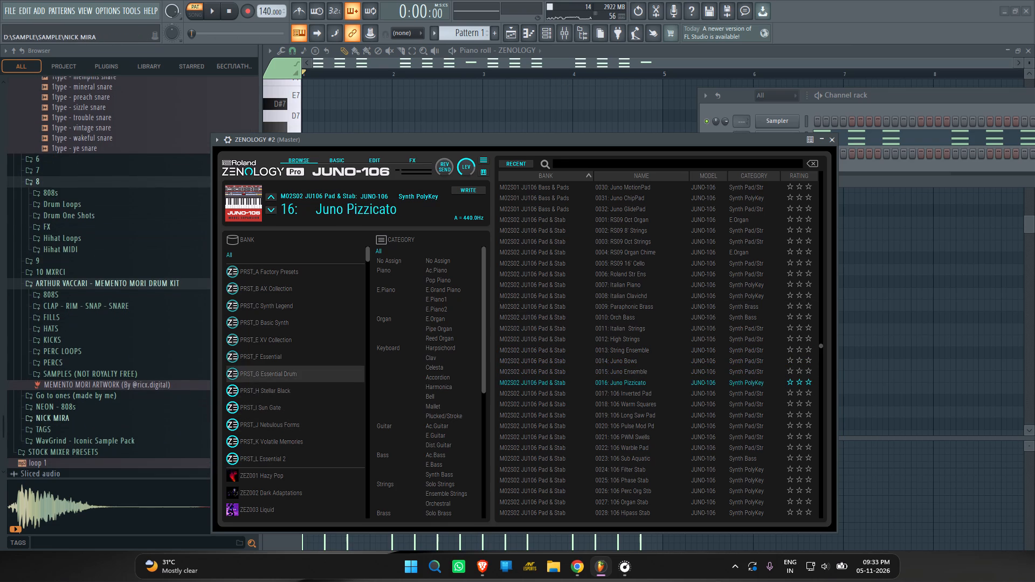
Load the SL-JP8 3 preset from the PRST_C Synth Legend bank and audition it by playing notes.
click(280, 304)
double_click(689, 207)
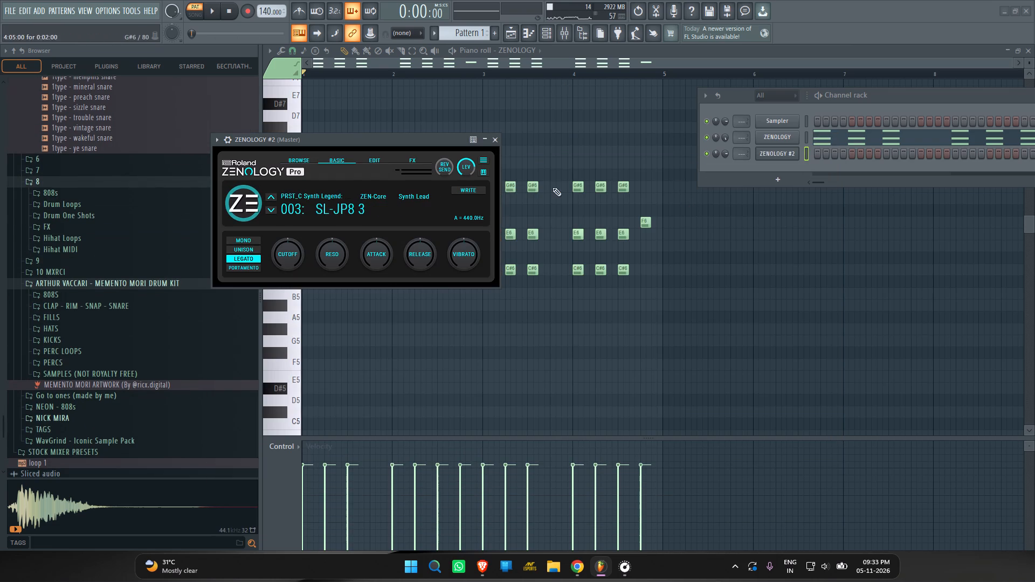
key(t)
key(w)
key(e)
key(t)
drag(426, 141, 445, 113)
key(t)
key(w)
key(e)
text(twe)
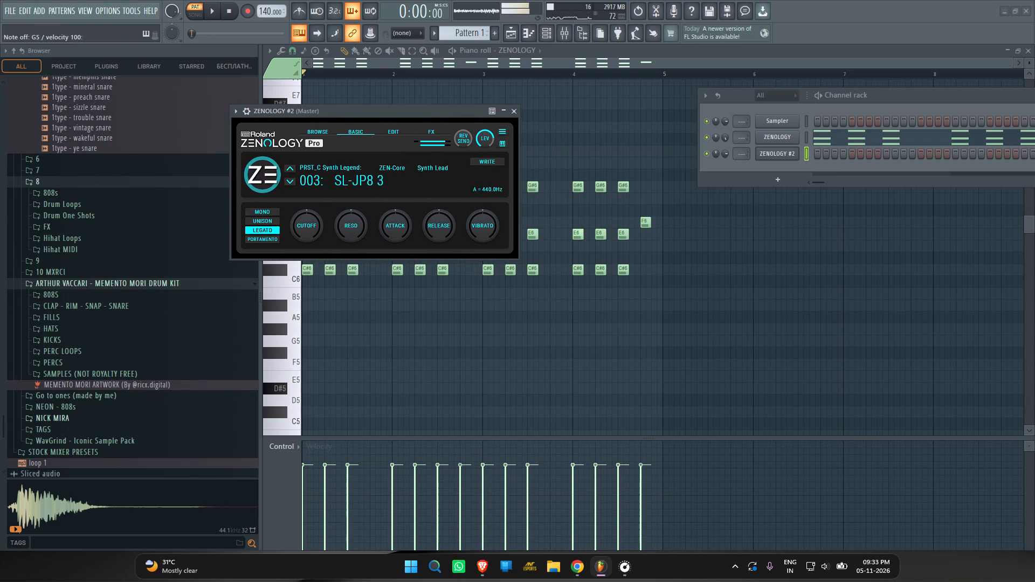
key(w)
key(t)
key(e)
Switch to the SL-JP8 4 preset, audition it with played notes and close the plugin window.
click(280, 184)
click(285, 183)
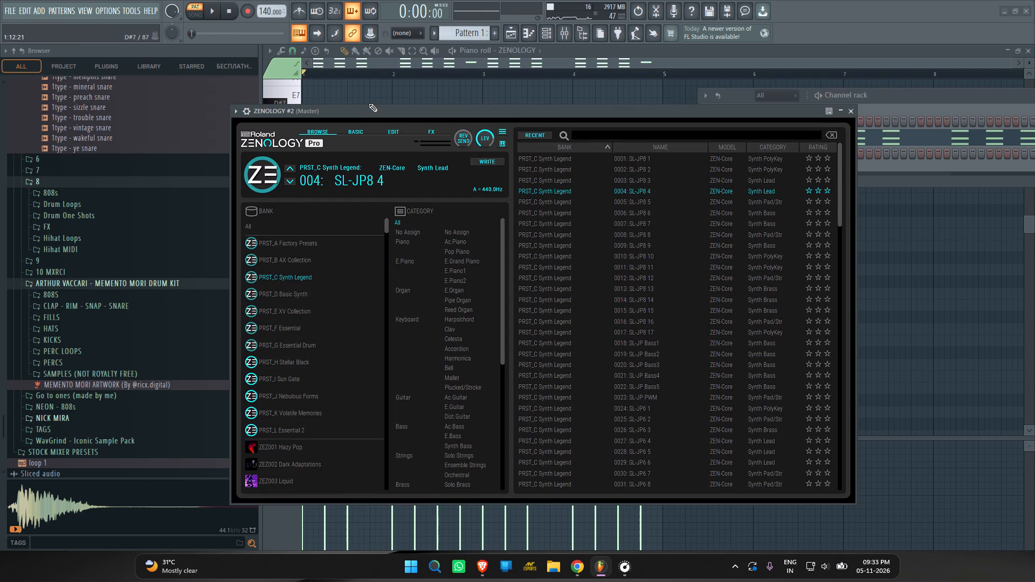
drag(374, 109, 378, 86)
key(t)
key(w)
key(e)
key(e)
key(e)
key(e)
key(e)
key(e)
key(e)
key(e)
key(e)
key(e)
key(e)
key(e)
key(e)
key(e)
key(e)
key(e)
key(e)
key(e)
key(e)
key(e)
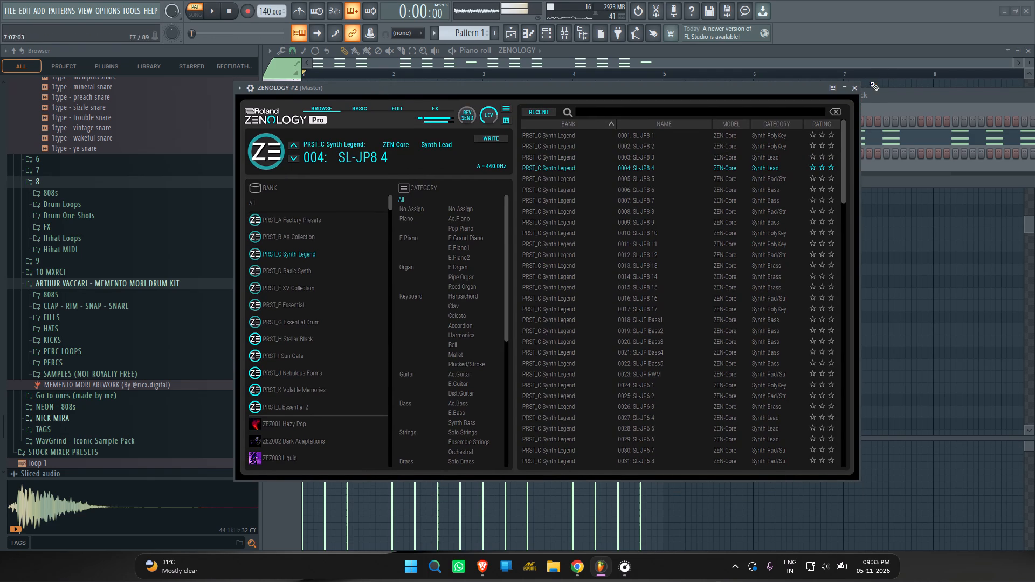
click(861, 81)
click(847, 89)
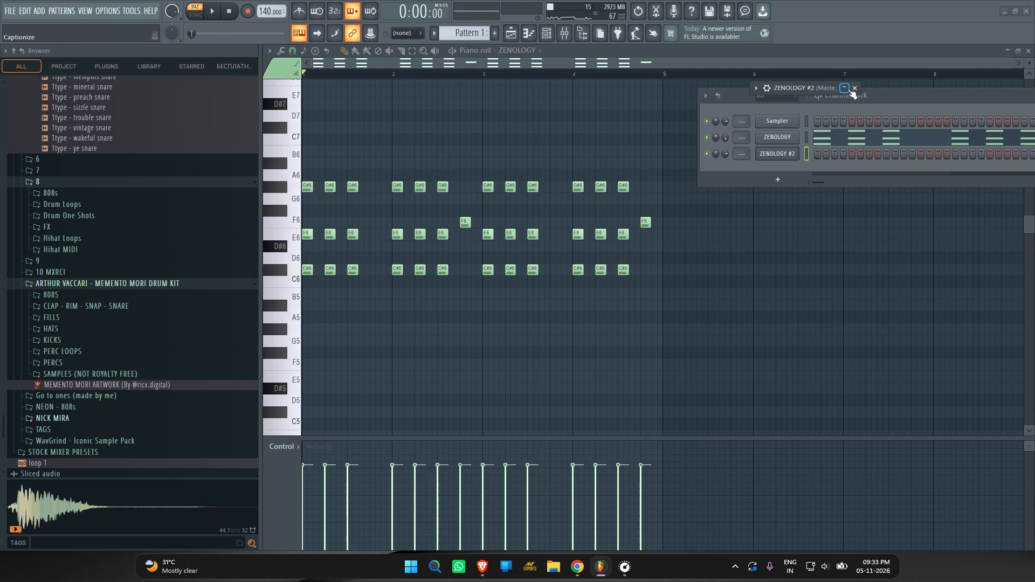
click(847, 89)
click(852, 89)
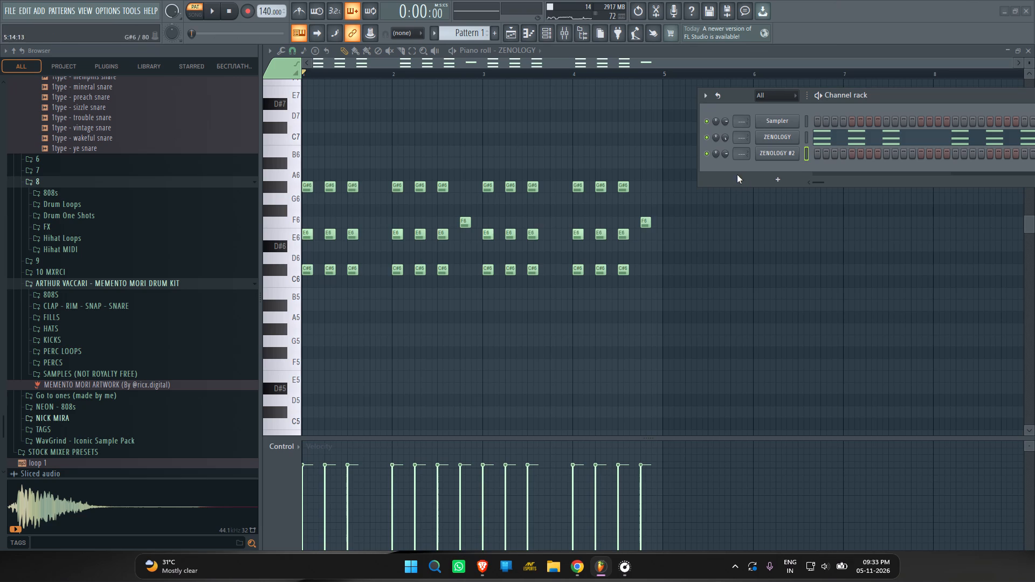
Open the second ZENOLOGY channel's piano roll, add a short F6 note at the start of bar 1 and play it with the chords.
right_click(784, 153)
click(815, 148)
key(space)
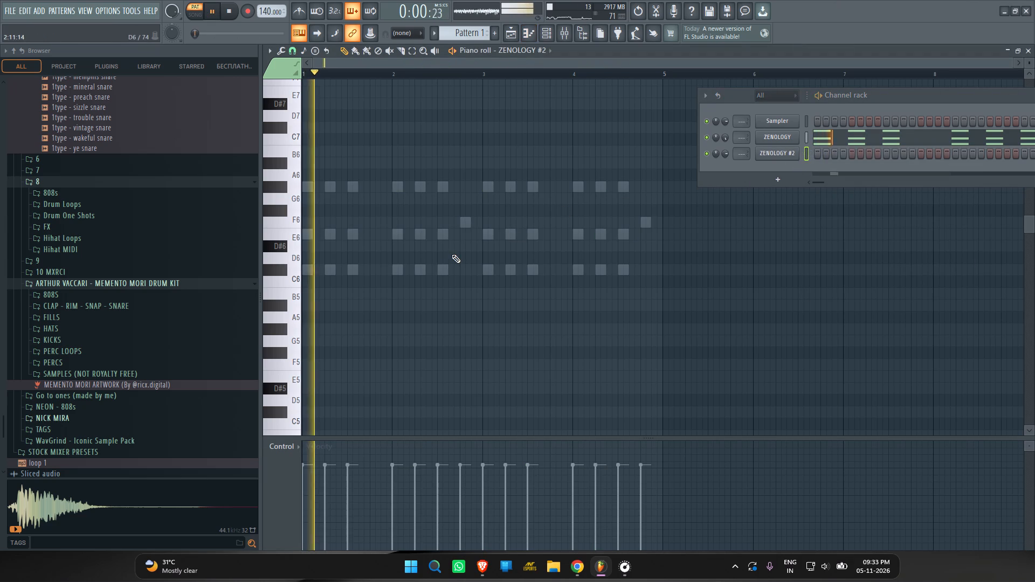
key(space)
click(315, 227)
drag(318, 226, 277, 229)
key(space)
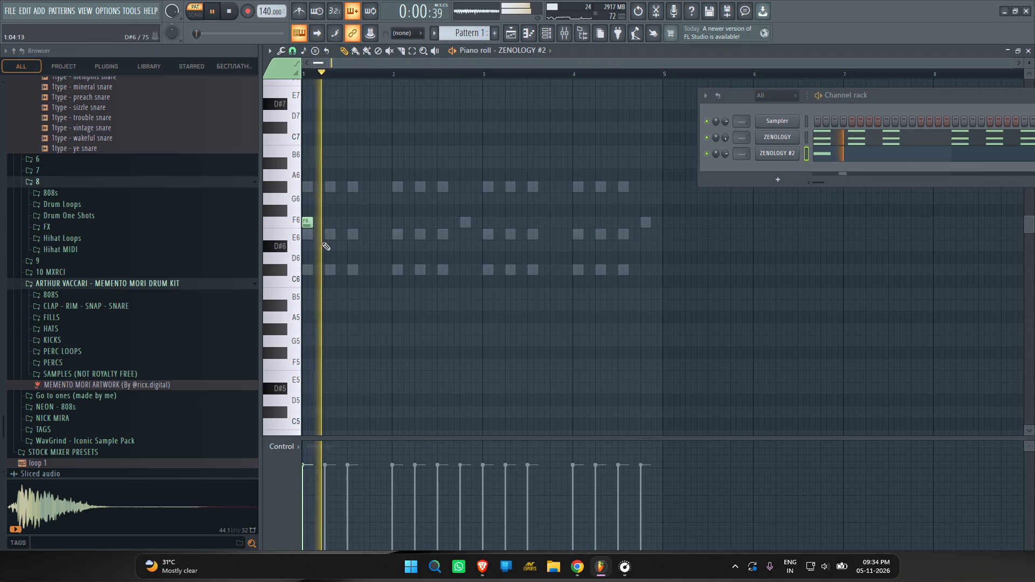
key(space)
key(space)
key(space)
Try the first note at G#6 during playback and move it down to E6.
drag(305, 224, 298, 204)
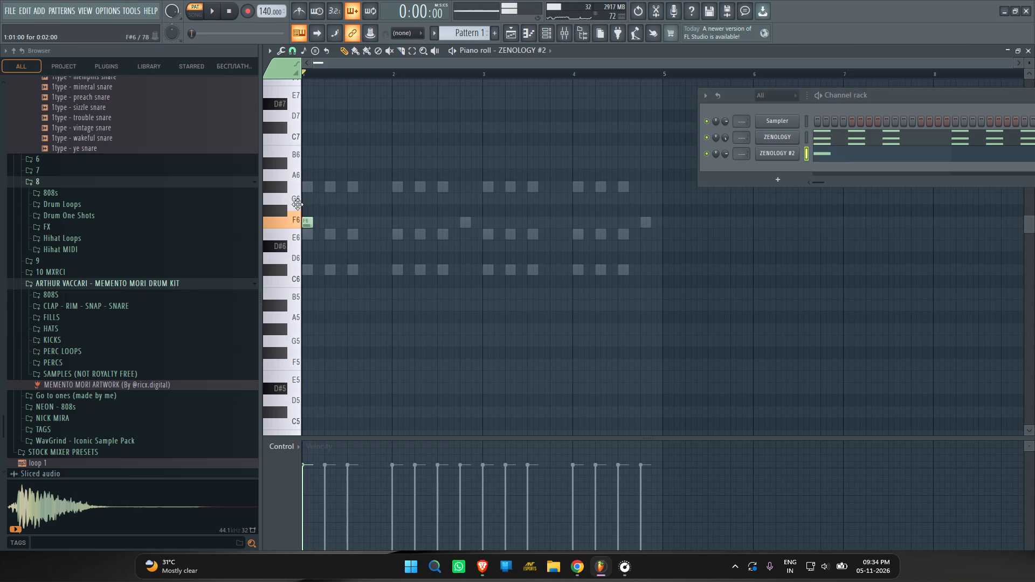
drag(298, 204, 292, 184)
key(space)
key(space)
key(space)
key(space)
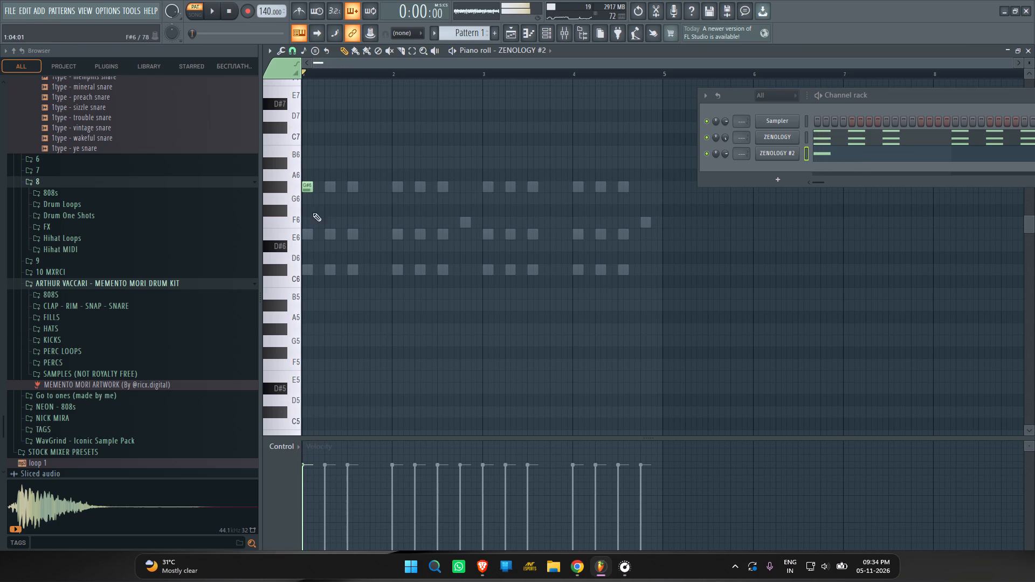
drag(307, 189, 298, 239)
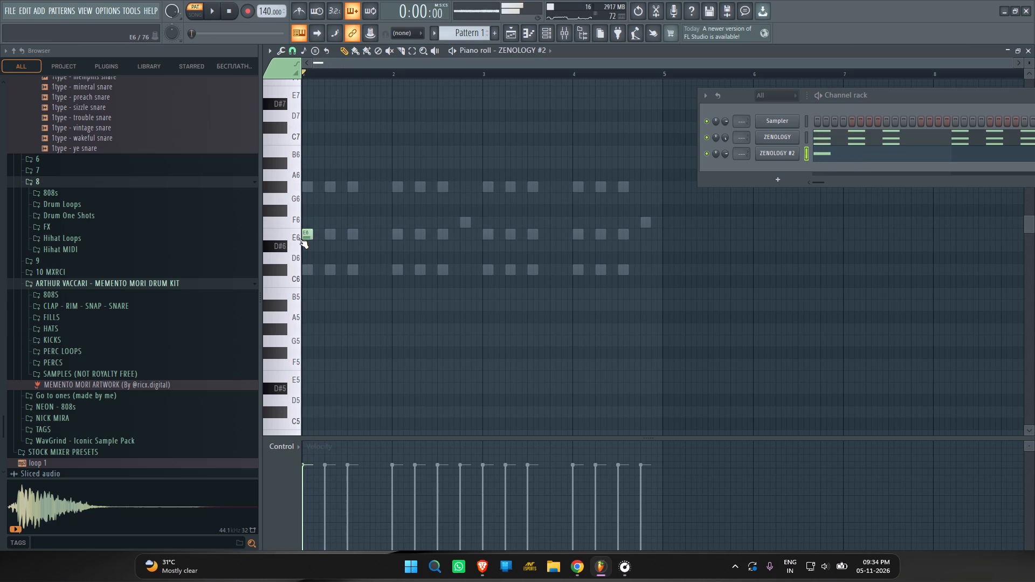
Add short F6 and G#6 notes directly after the E6 note in bar 1 and play the pattern.
click(312, 224)
click(326, 188)
key(space)
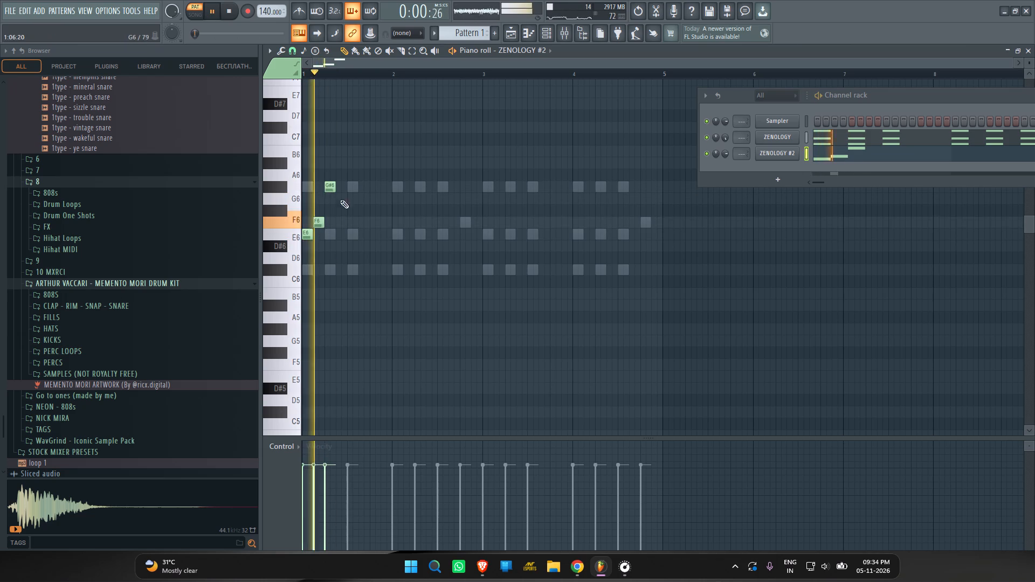
key(space)
key(space)
Lengthen the G#6 note to the end of bar 1, move it down to E6 and replay the pattern.
drag(335, 189, 387, 203)
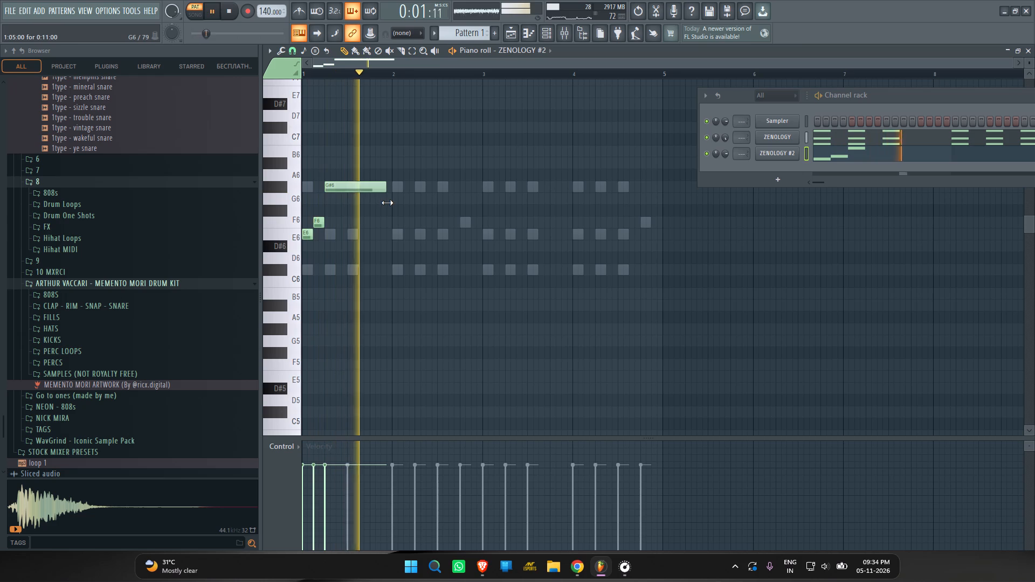
drag(387, 203, 389, 203)
key(space)
drag(370, 188, 368, 237)
key(space)
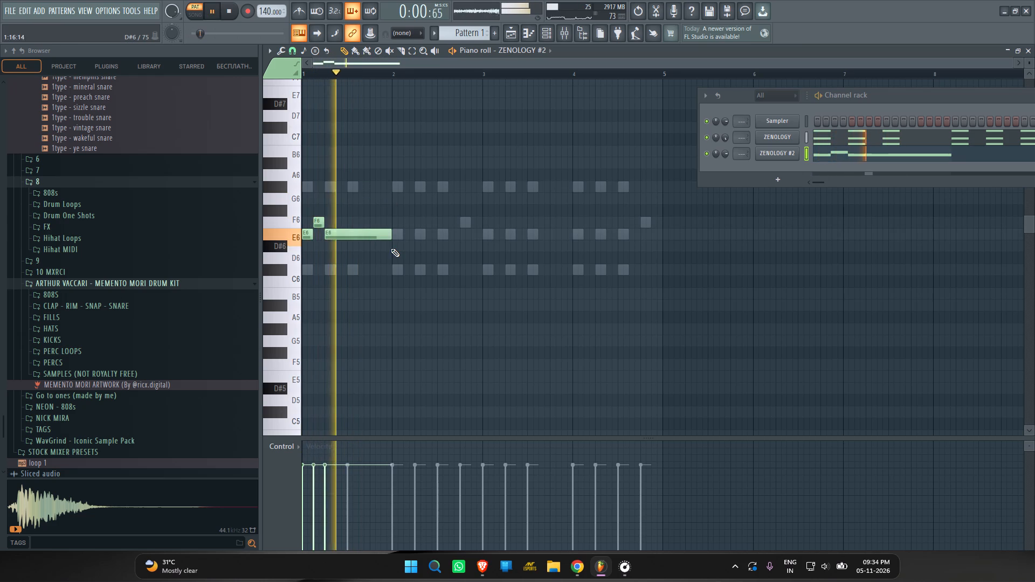
Add a long D#6 note at the start of bar 2.
click(392, 248)
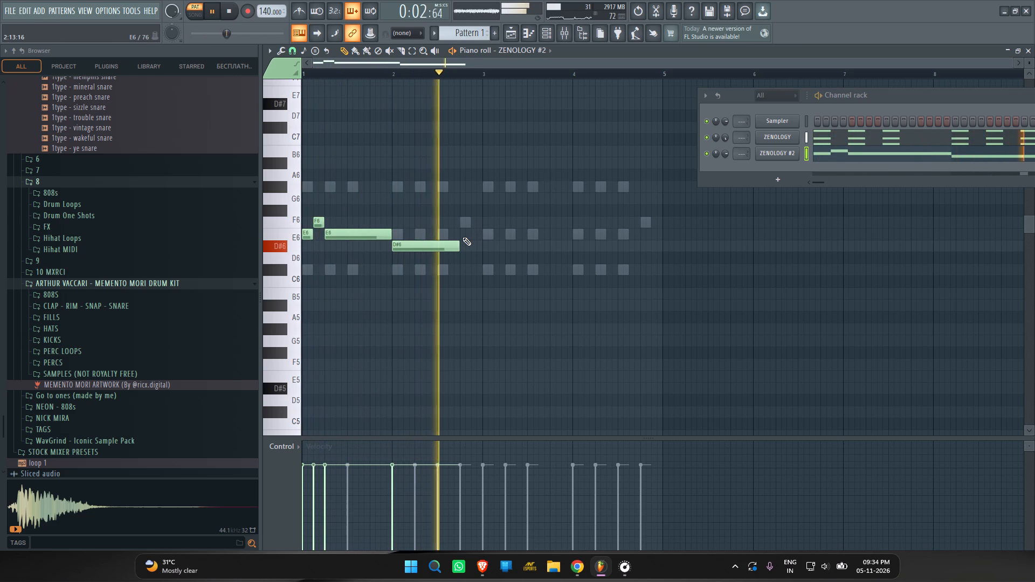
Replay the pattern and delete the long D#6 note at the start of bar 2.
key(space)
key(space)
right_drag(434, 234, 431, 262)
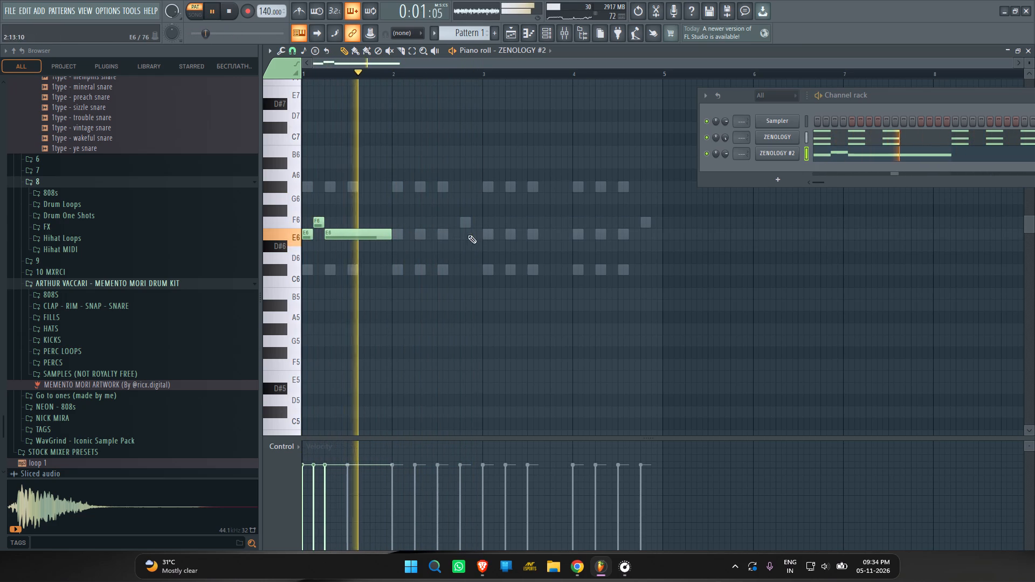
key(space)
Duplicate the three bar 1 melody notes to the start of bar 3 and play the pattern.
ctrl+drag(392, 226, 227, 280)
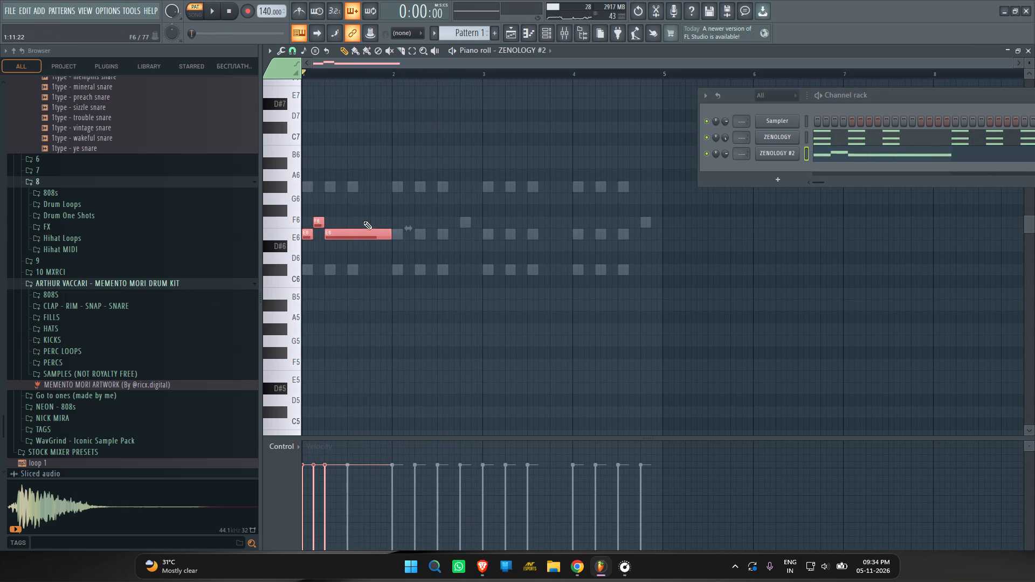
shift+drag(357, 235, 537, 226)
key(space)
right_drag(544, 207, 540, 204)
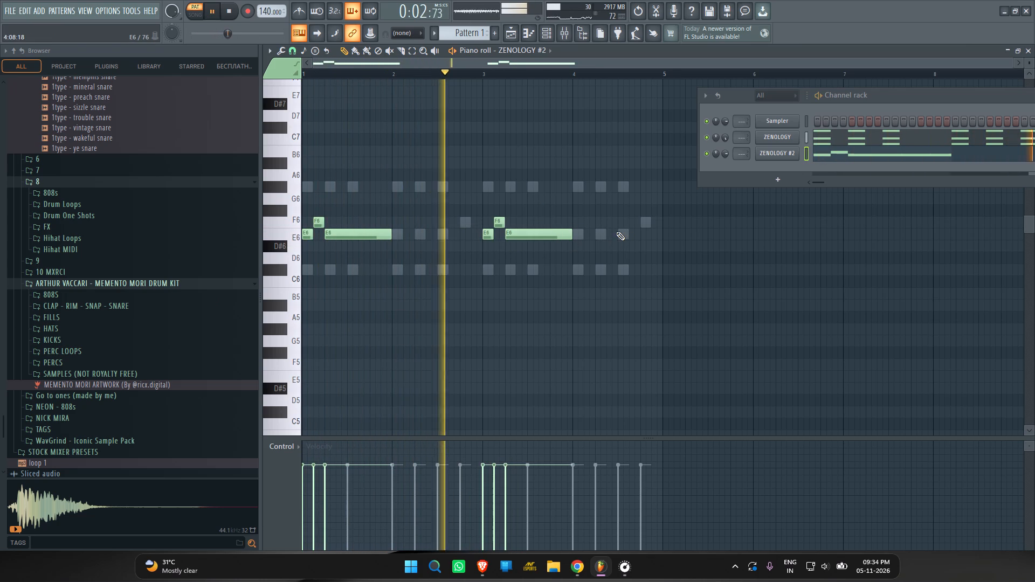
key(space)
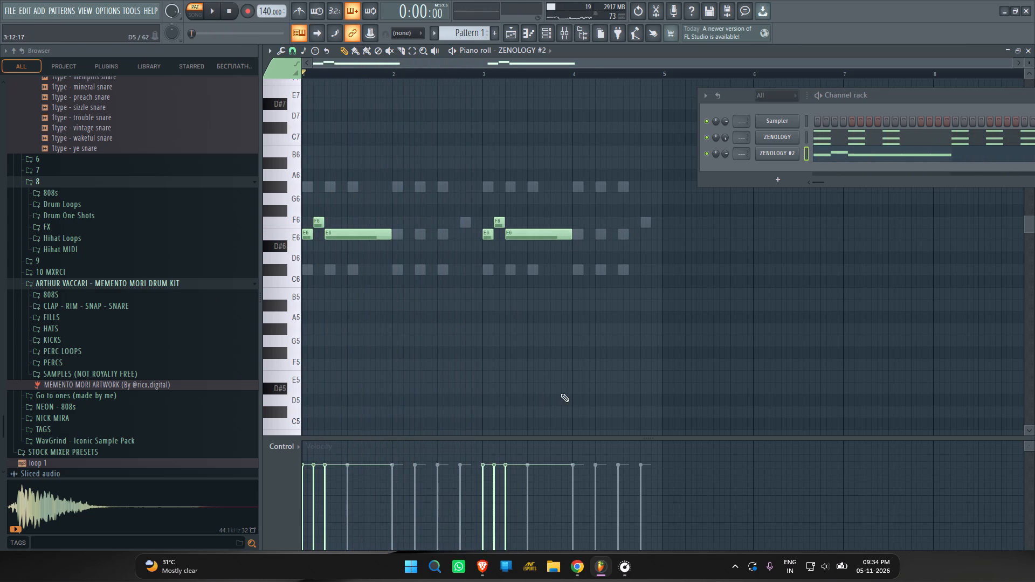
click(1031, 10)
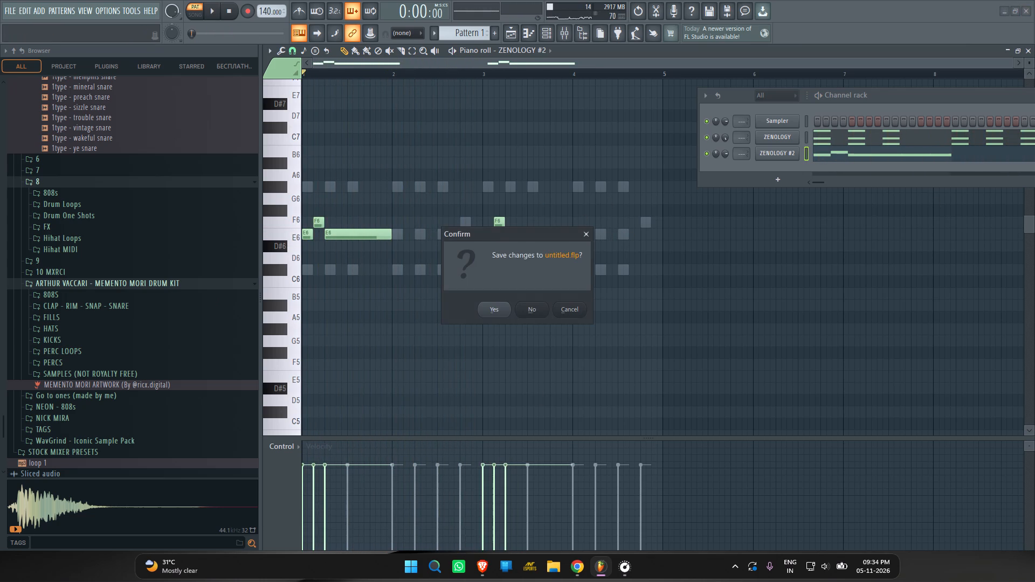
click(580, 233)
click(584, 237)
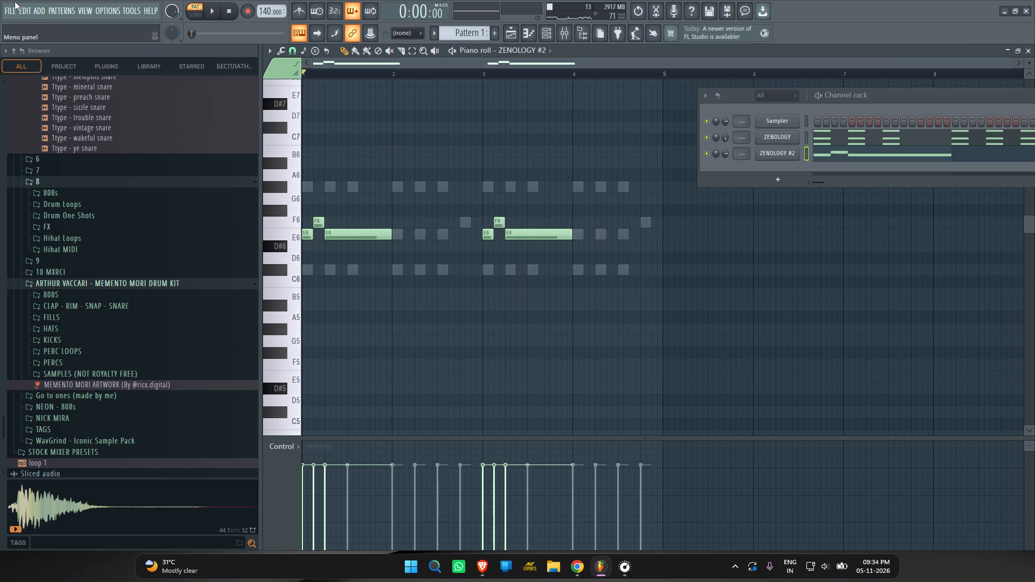
Open the recent project [TRAVS X UZI] - Idea 01.flp, discarding the changes to untitled.flp.
click(6, 16)
click(75, 144)
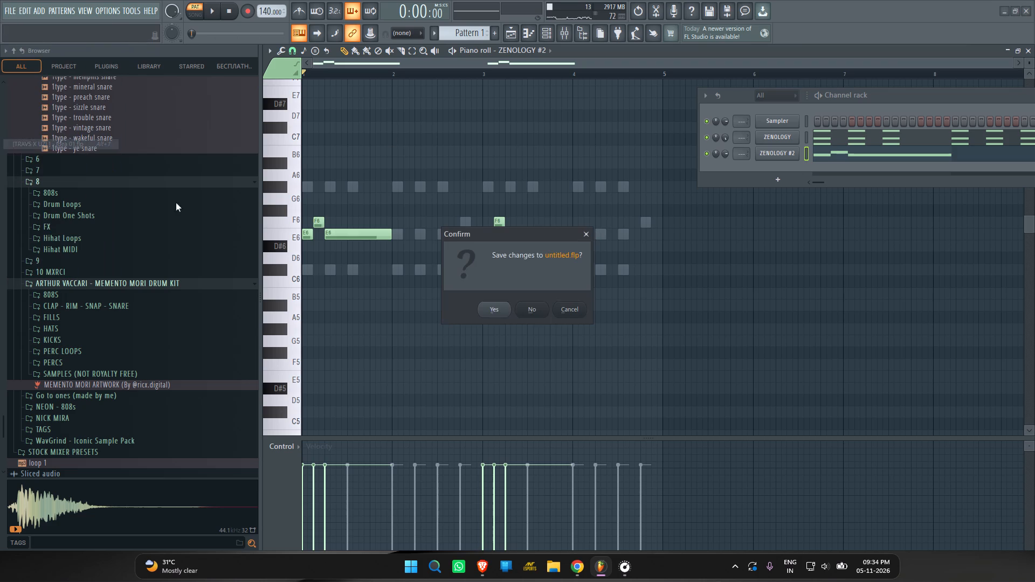
click(528, 309)
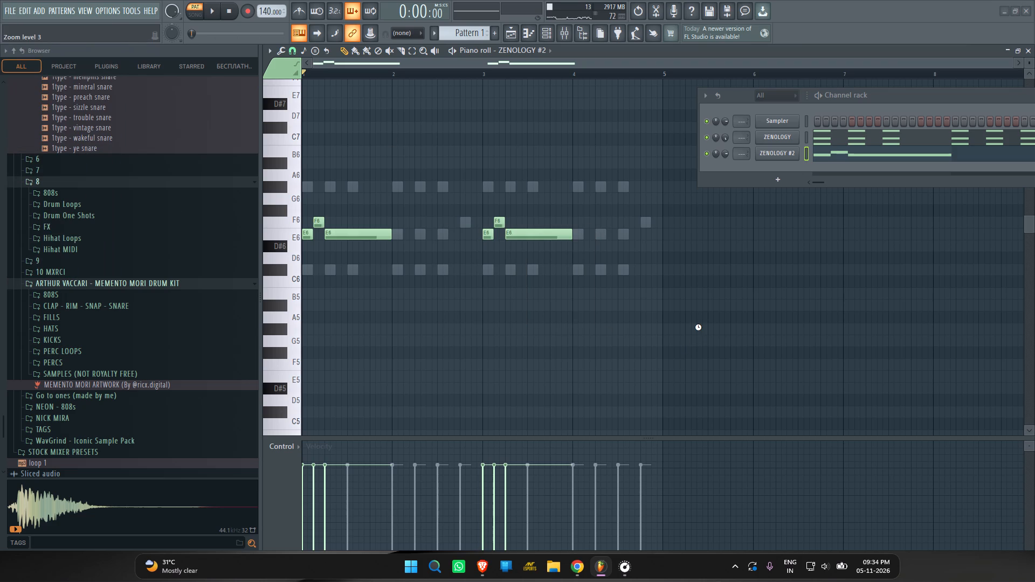
right_drag(647, 287, 661, 303)
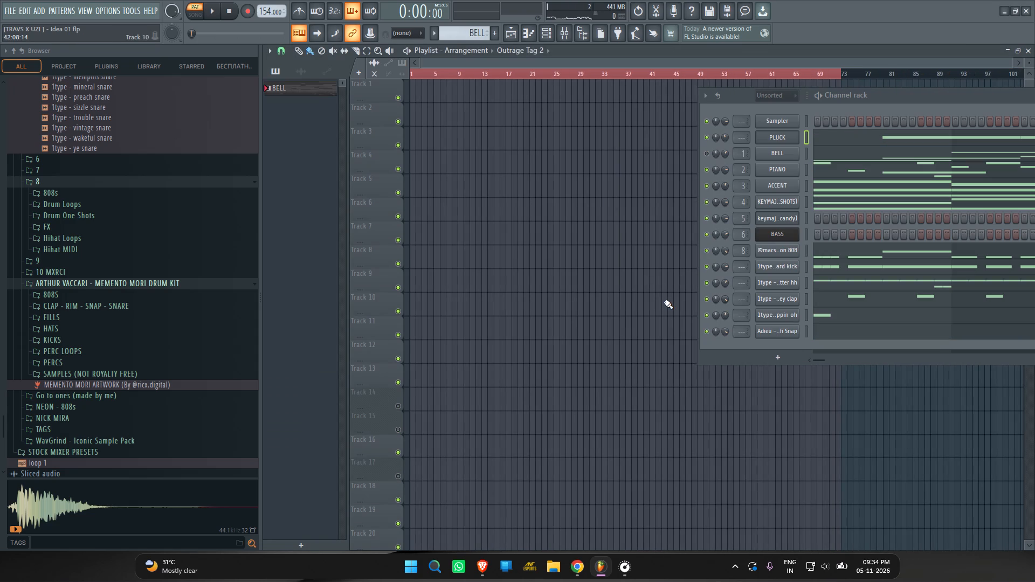
Play the BELL pattern and move the Channel rack to examine all of its channels.
key(space)
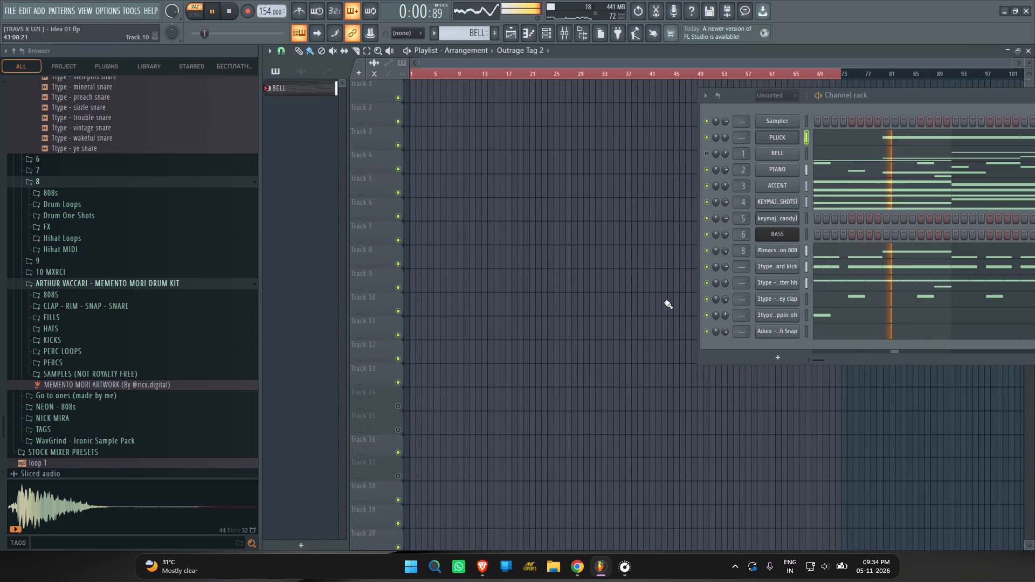
scroll(633, 255, down, 1)
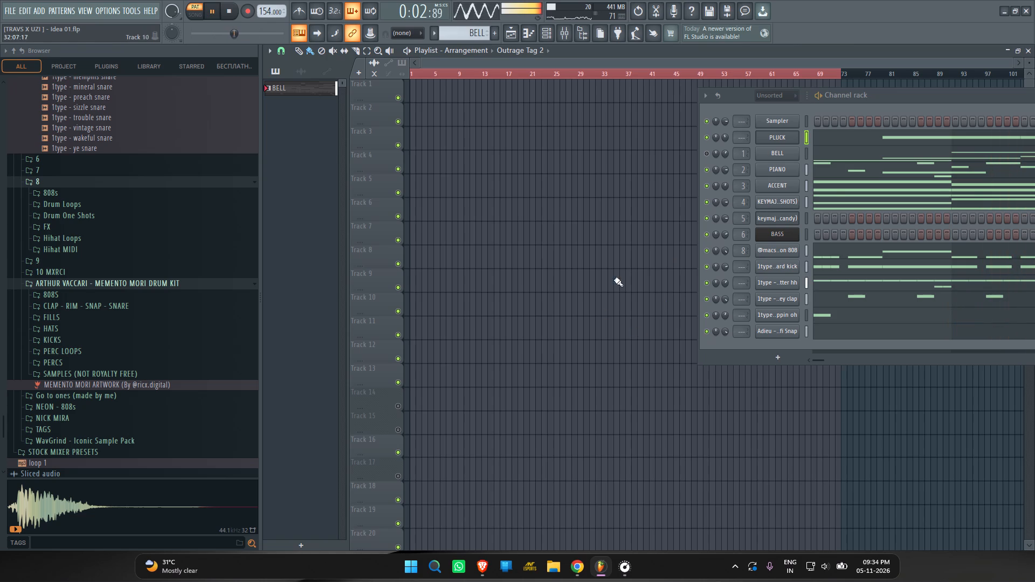
scroll(614, 279, down, 1)
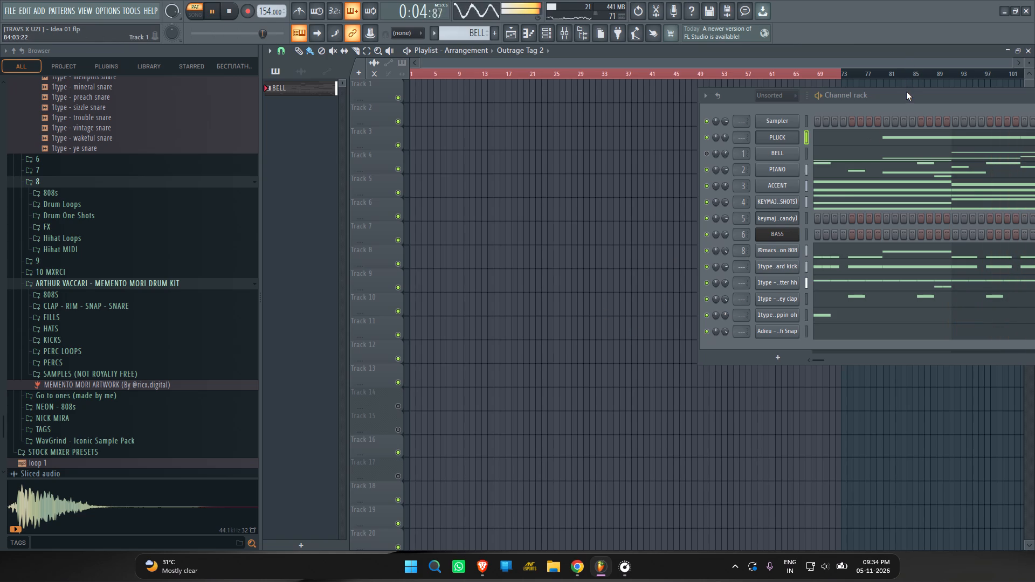
scroll(906, 92, down, 1)
click(906, 92)
drag(906, 92, 746, 134)
scroll(896, 93, left, 1)
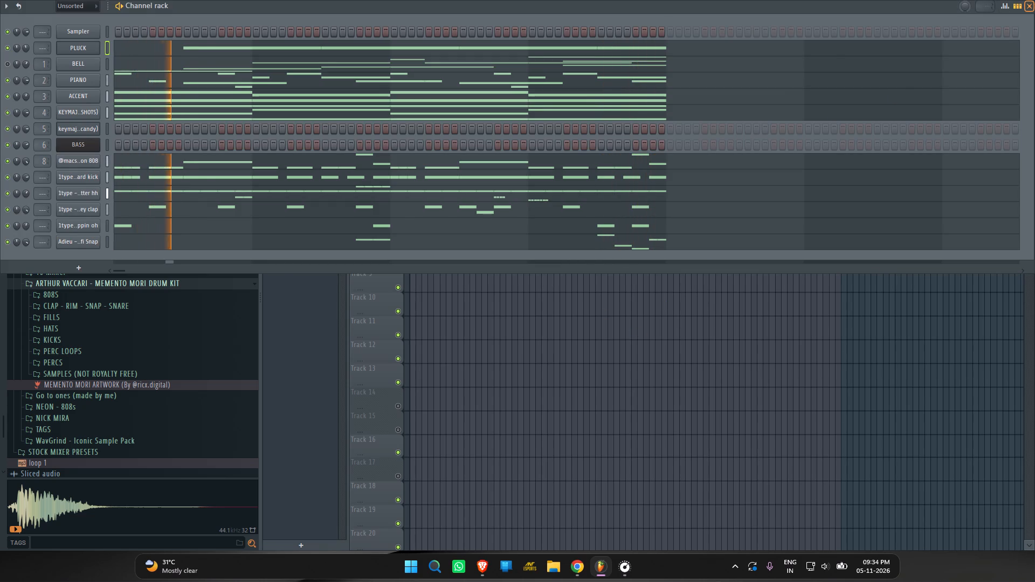